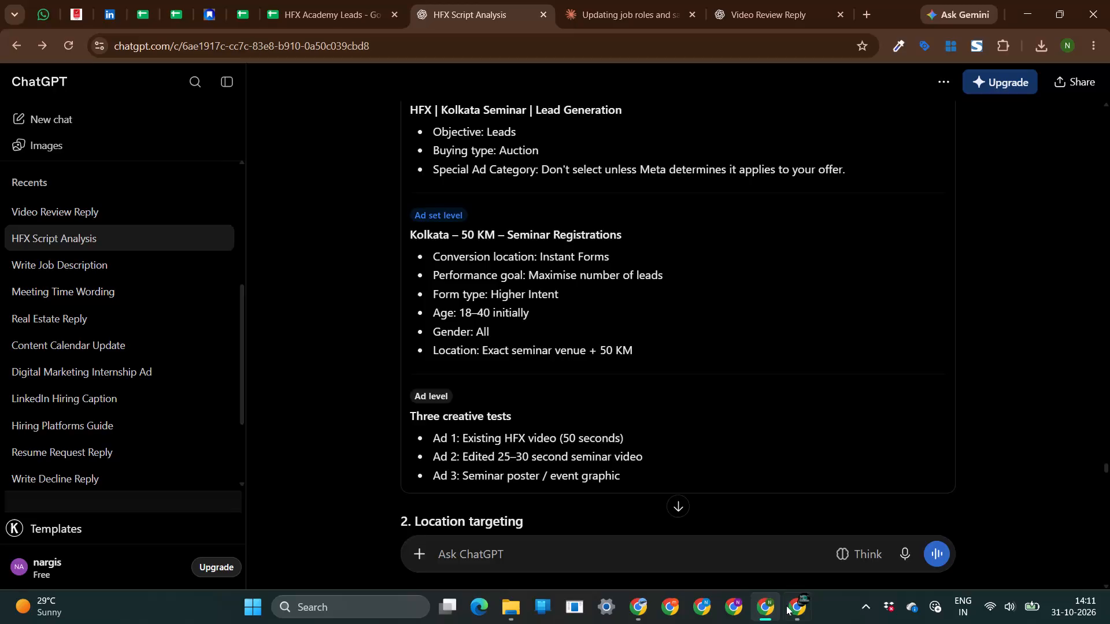
# In Meta Ads Manager, create a new campaign using manual campaign setup with the Leads objective.
pyautogui.click(790, 605)
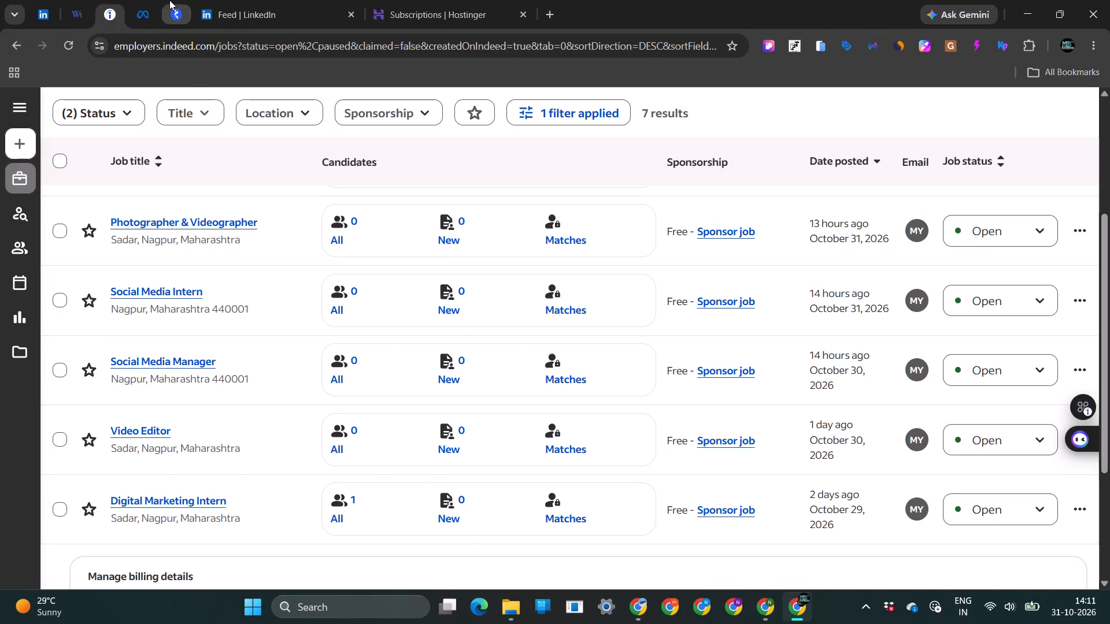
pyautogui.click(172, 8)
pyautogui.click(136, 13)
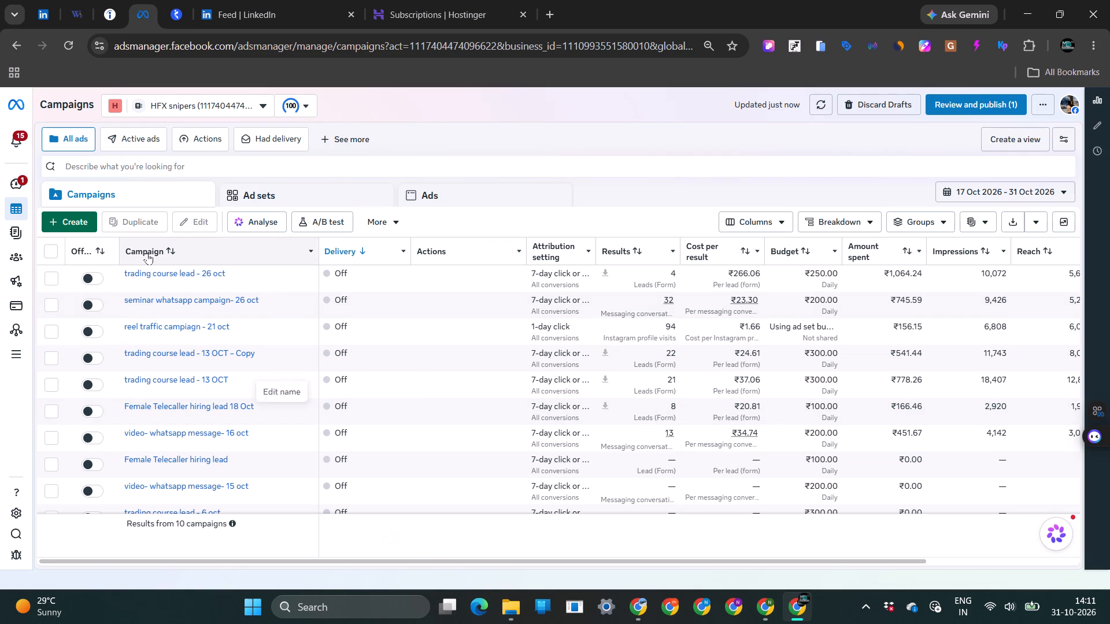
pyautogui.click(83, 221)
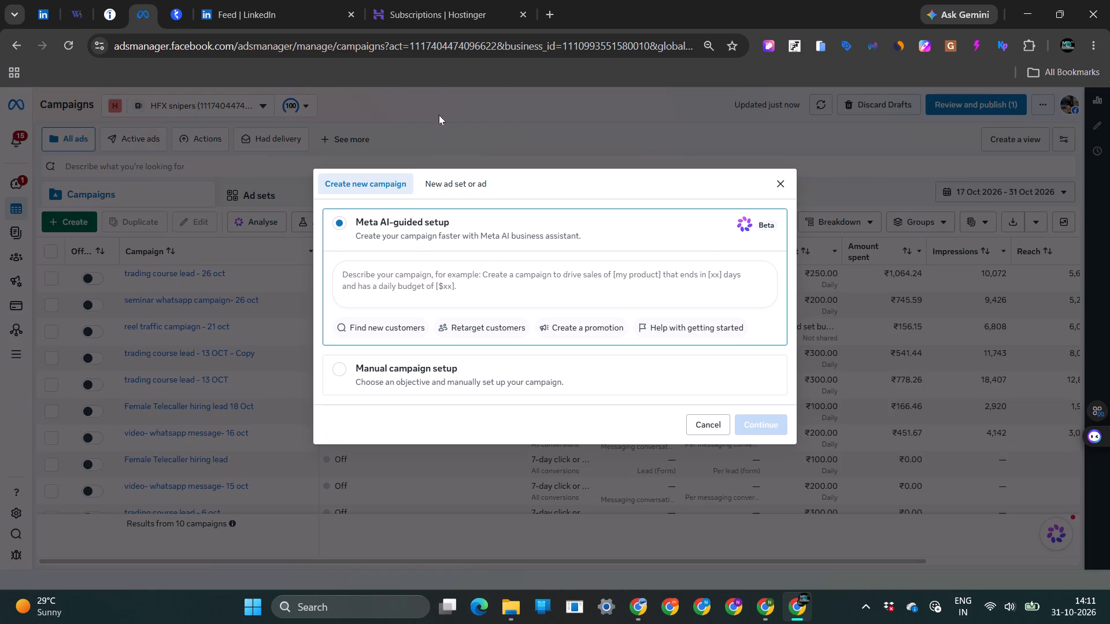
pyautogui.click(398, 382)
pyautogui.click(388, 411)
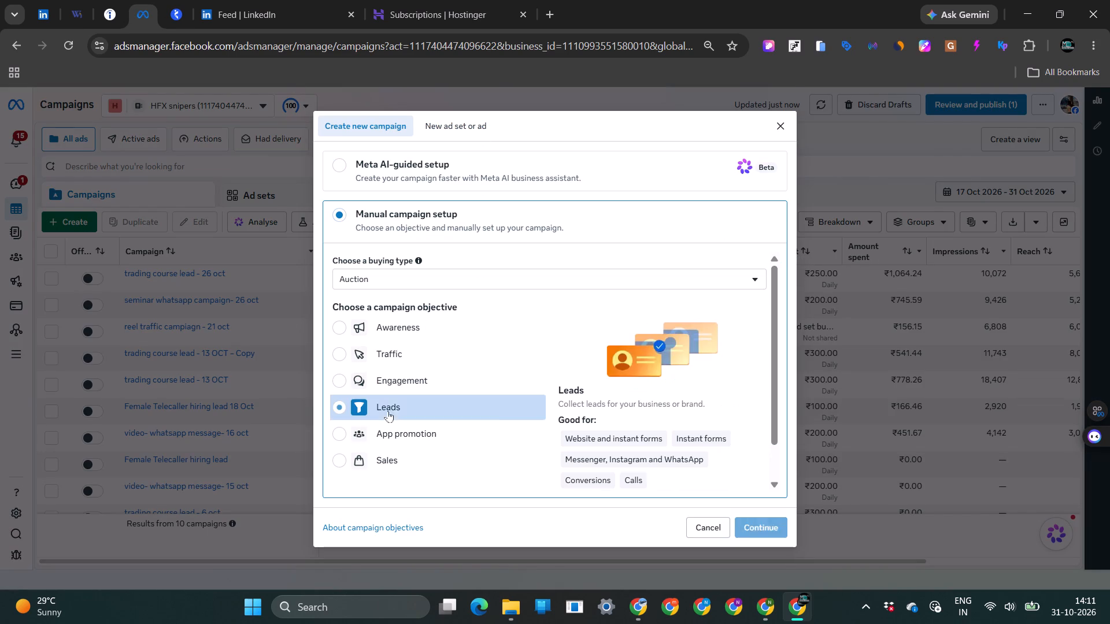
pyautogui.click(757, 527)
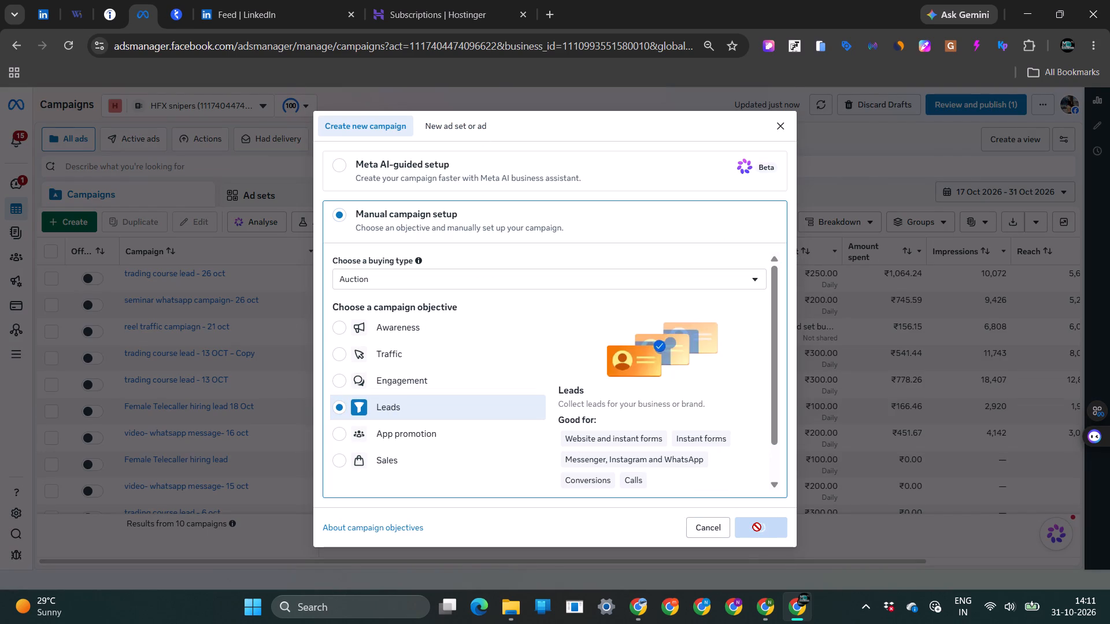
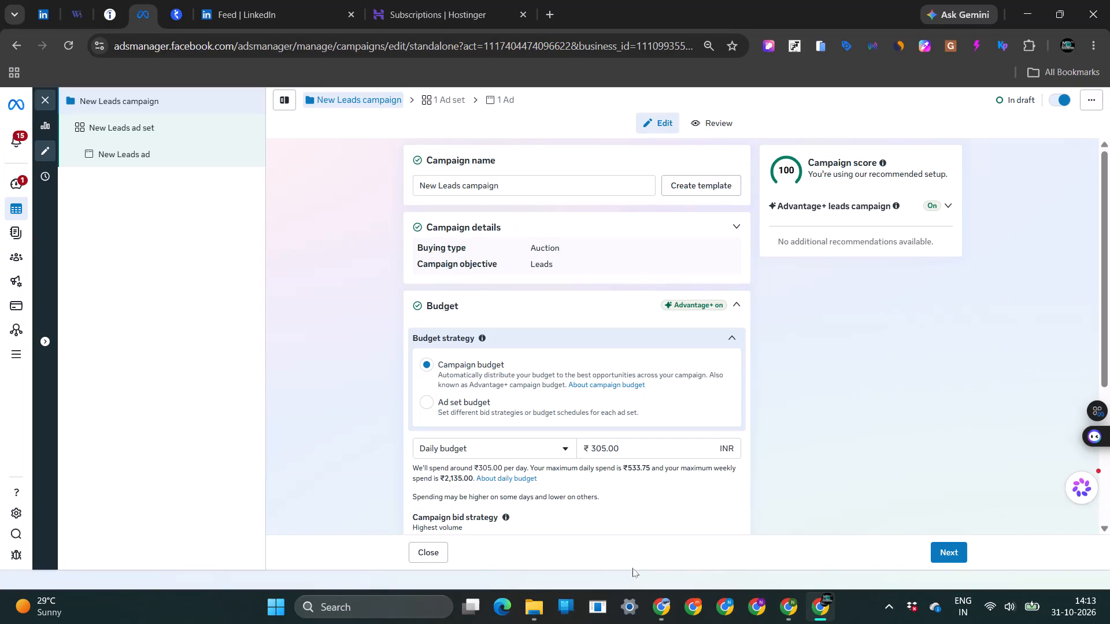
# Switch to File Explorer, open the WhatsApp image of 7 stencil wall art designs from Downloads, and examine its heading and designs up close.
pyautogui.click(522, 614)
pyautogui.scroll(-2, 486, 361)
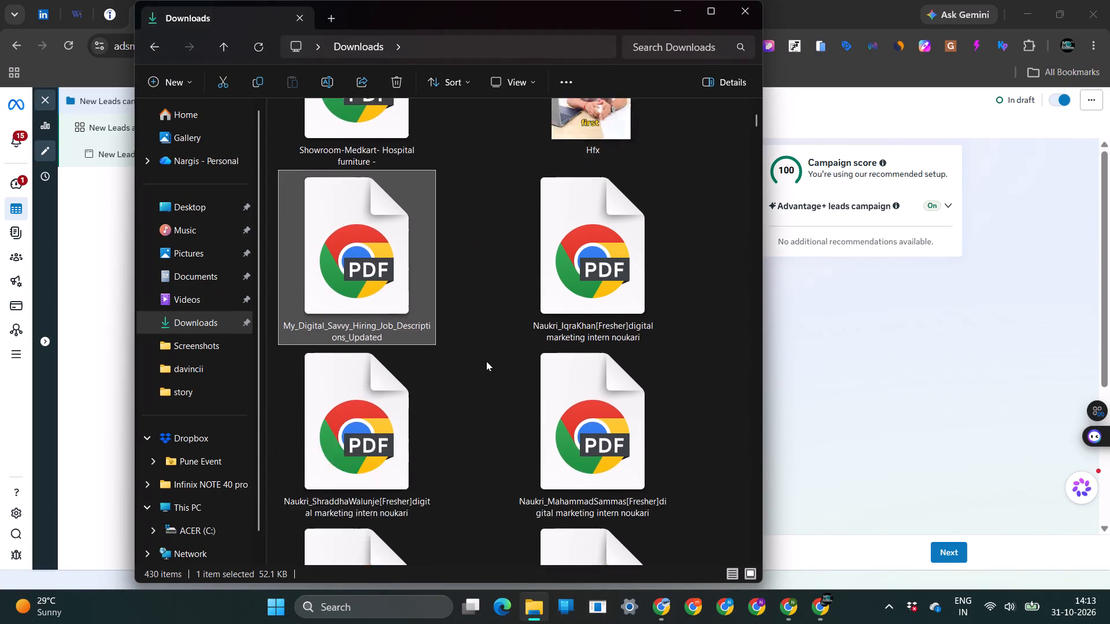
pyautogui.scroll(-11, 486, 361)
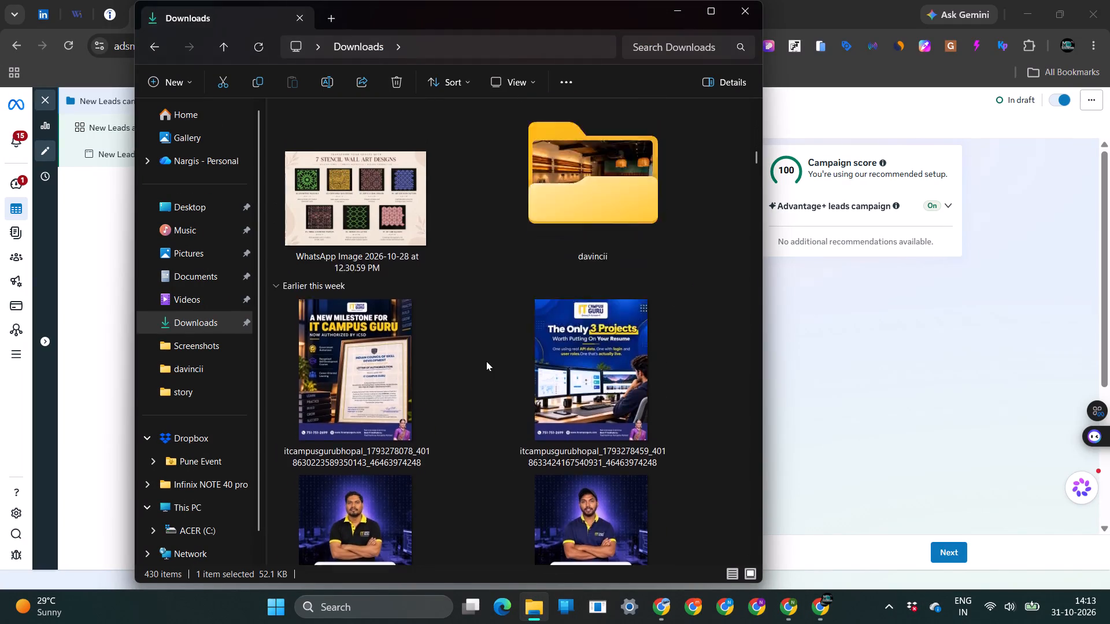
pyautogui.doubleClick(360, 341)
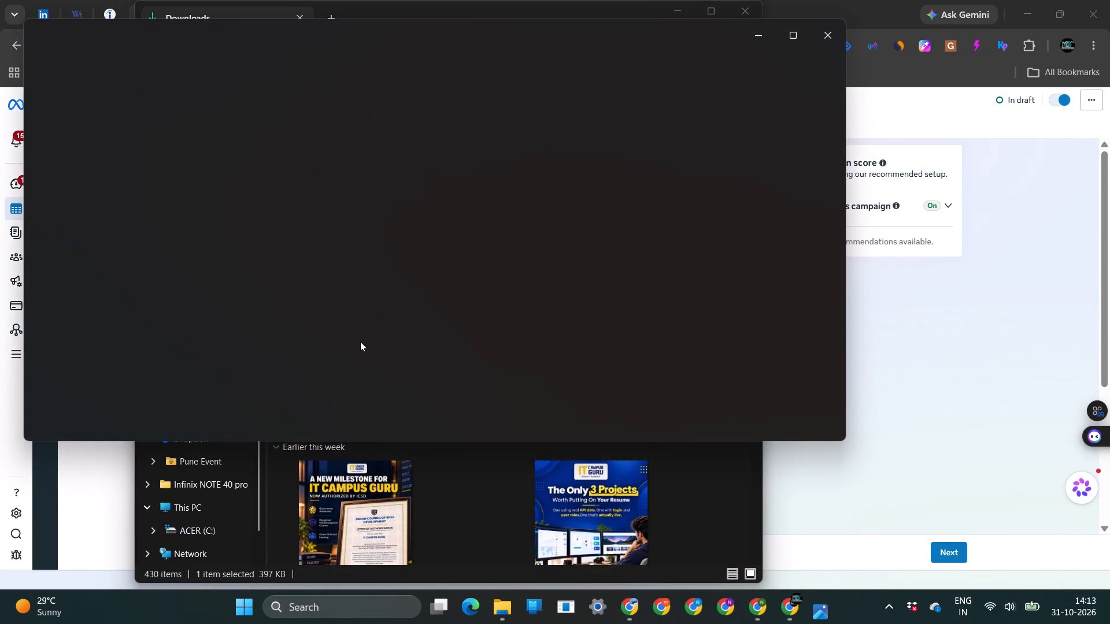
pyautogui.keyDown('ctrl'); pyautogui.scroll(6, 282, 182); pyautogui.keyUp('ctrl')
pyautogui.moveTo(282, 182); pyautogui.dragTo(443, 282)
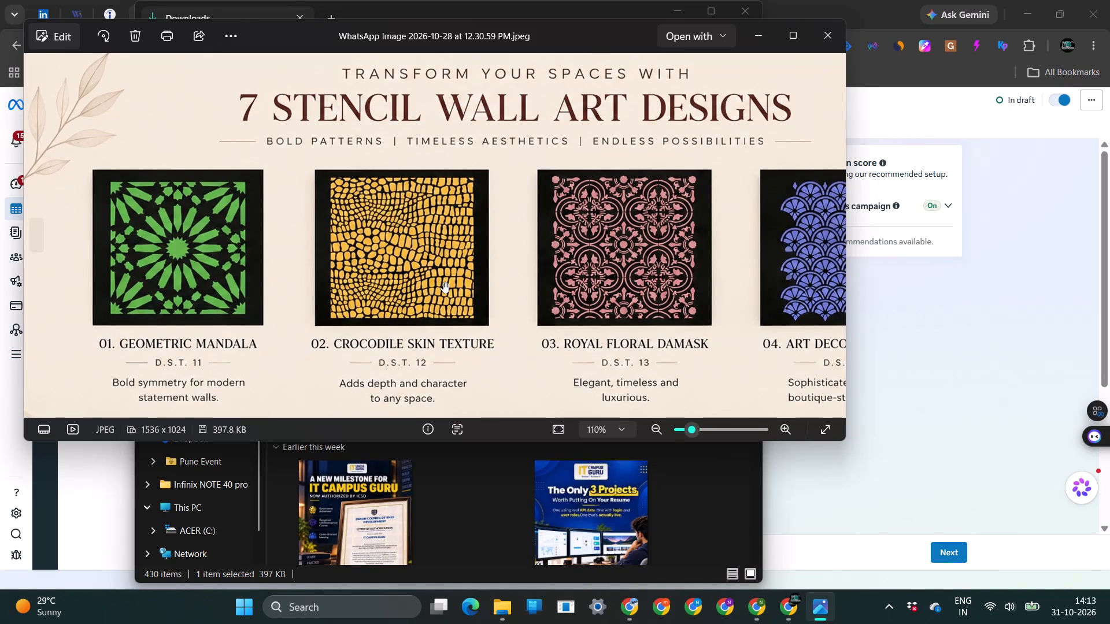
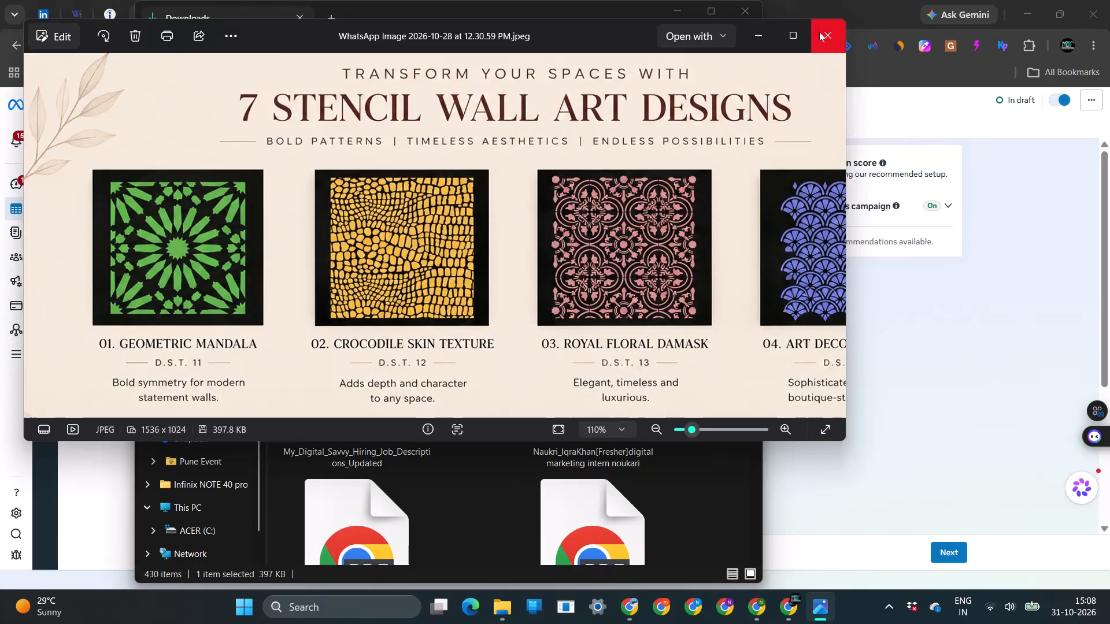
# Close the stencil wall art image and switch back to the draft Leads campaign in Meta Ads Manager.
pyautogui.click(828, 36)
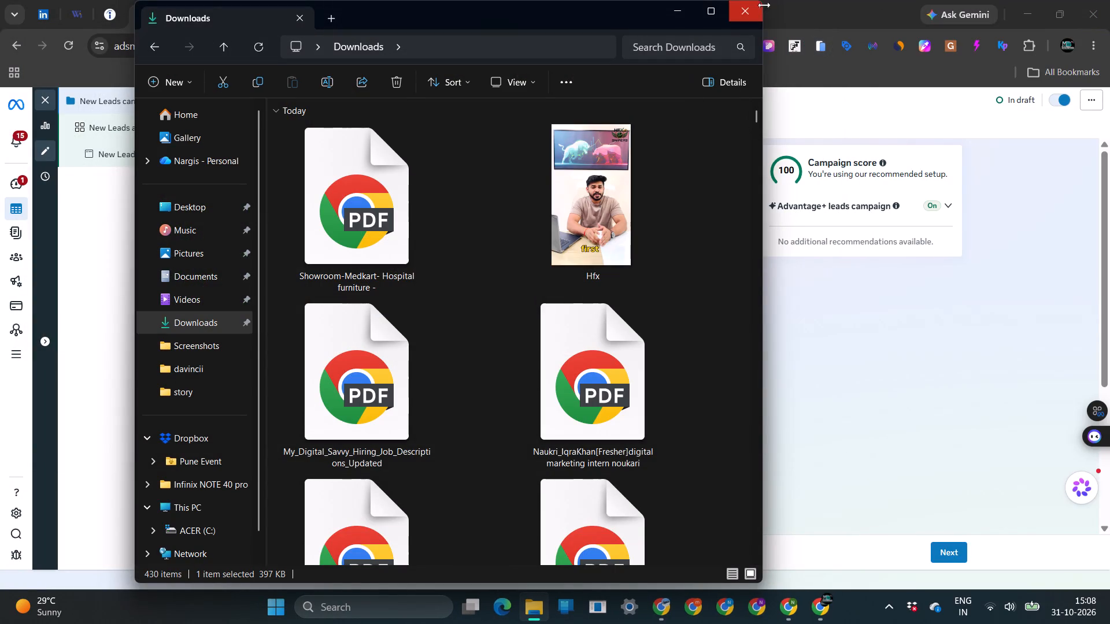
pyautogui.scroll(5, 397, 396)
pyautogui.click(968, 341)
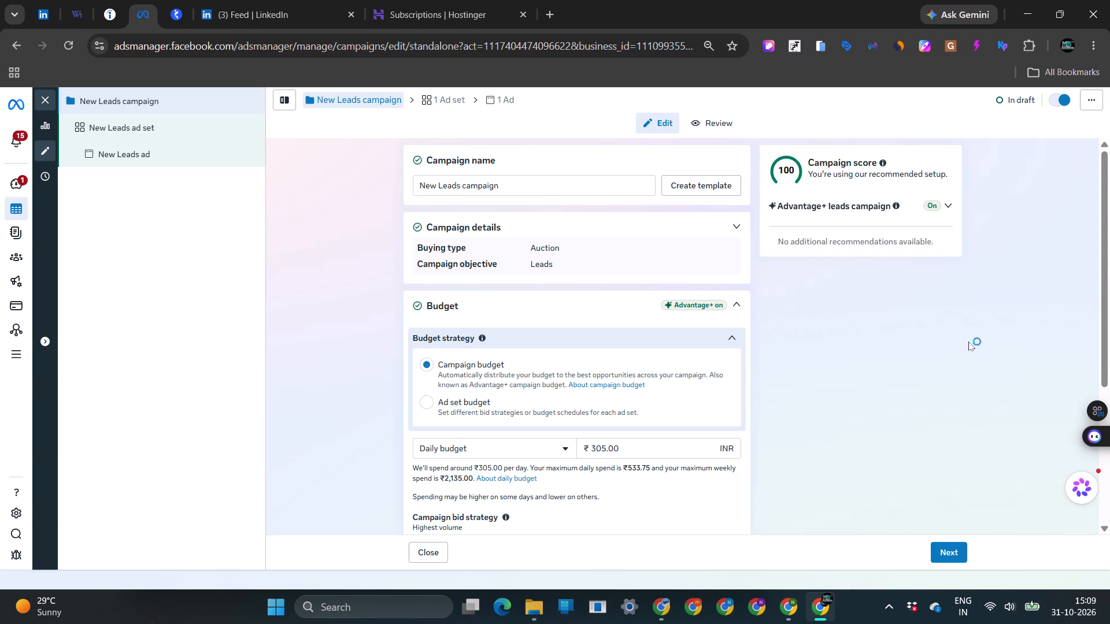
# Rename the campaign as "kolkata seminar - 31 oct lead".
pyautogui.moveTo(505, 182); pyautogui.dragTo(366, 185)
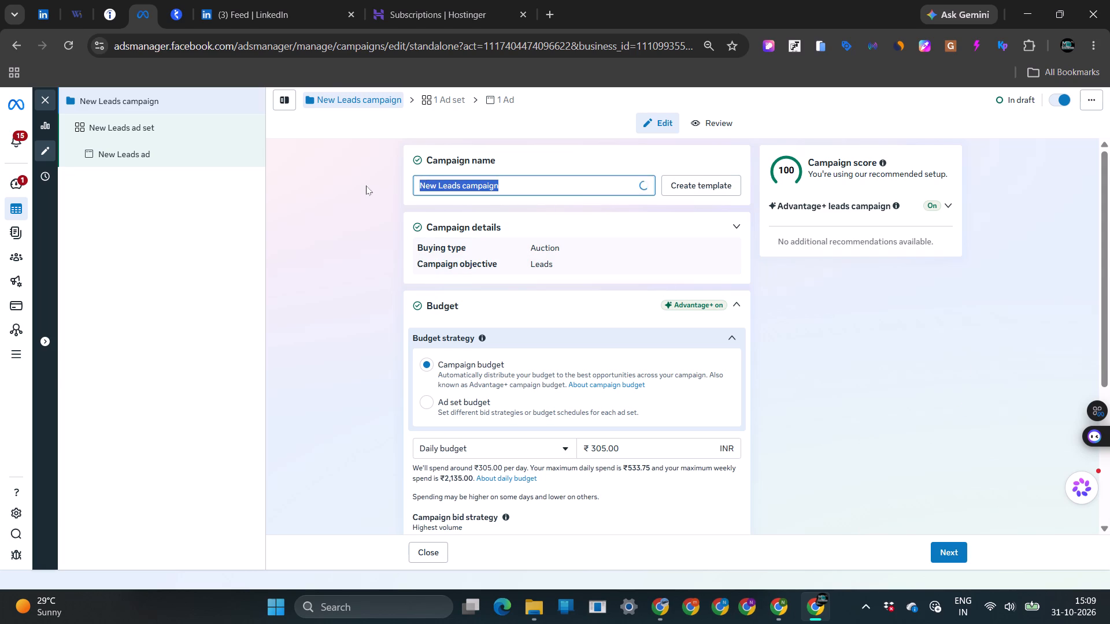
pyautogui.moveTo(366, 185); pyautogui.dragTo(364, 185)
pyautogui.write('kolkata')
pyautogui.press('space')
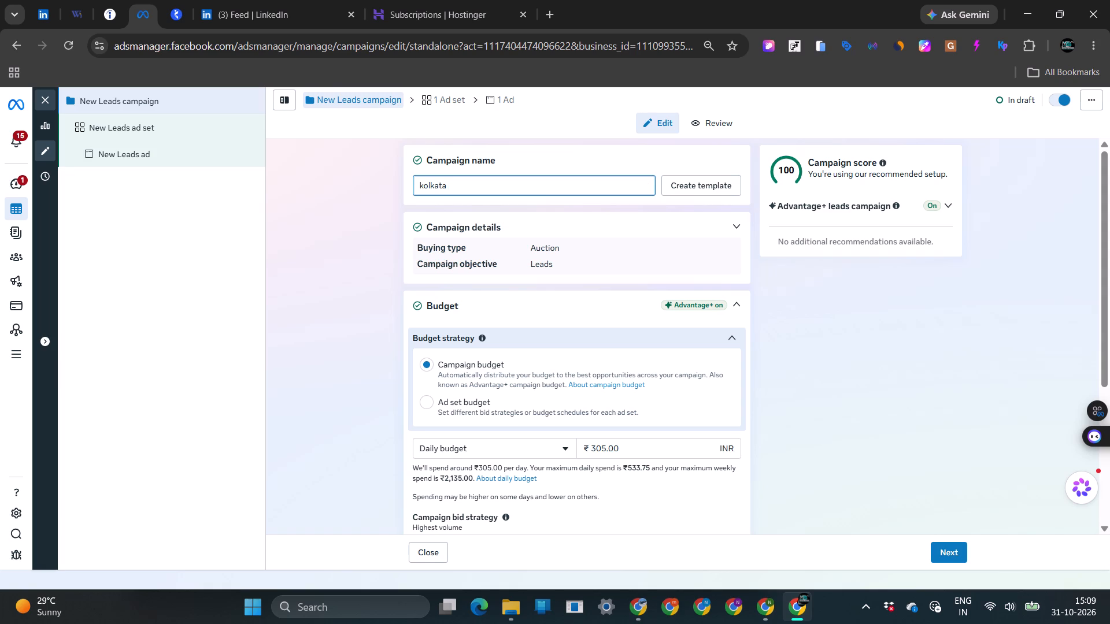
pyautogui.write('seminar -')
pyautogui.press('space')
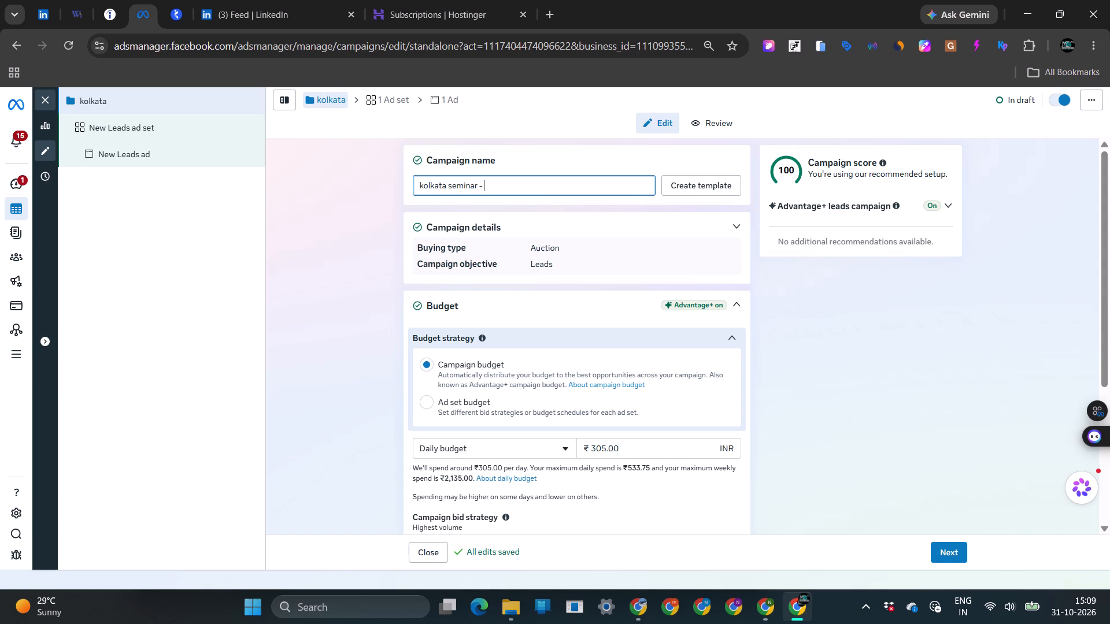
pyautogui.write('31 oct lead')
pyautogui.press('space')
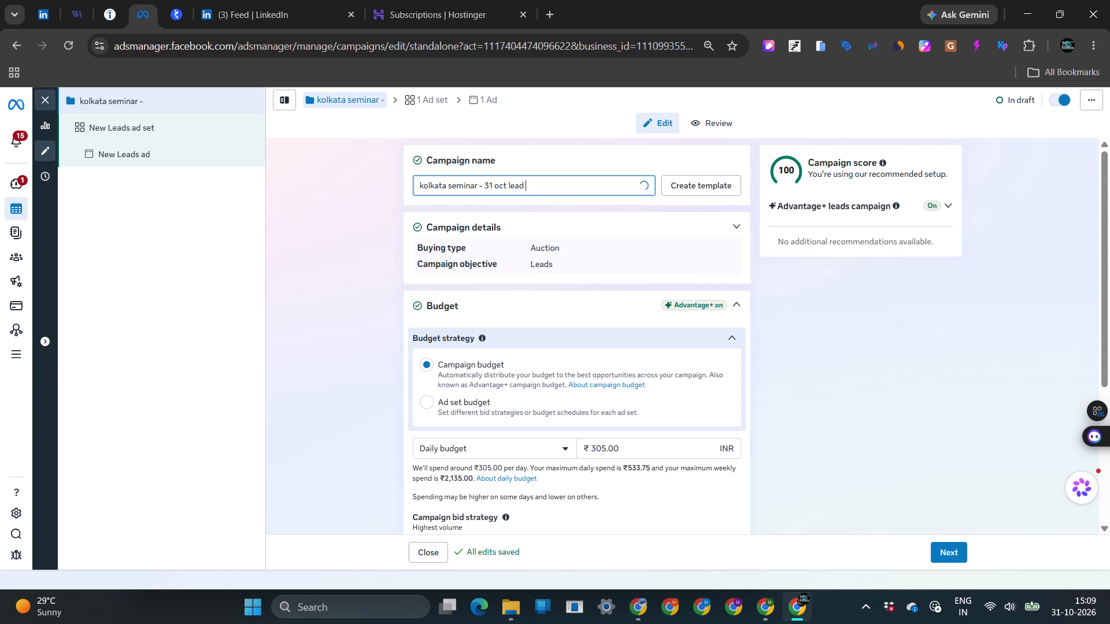
# Set the campaign's daily budget to ₹300.
pyautogui.moveTo(623, 454); pyautogui.dragTo(551, 443)
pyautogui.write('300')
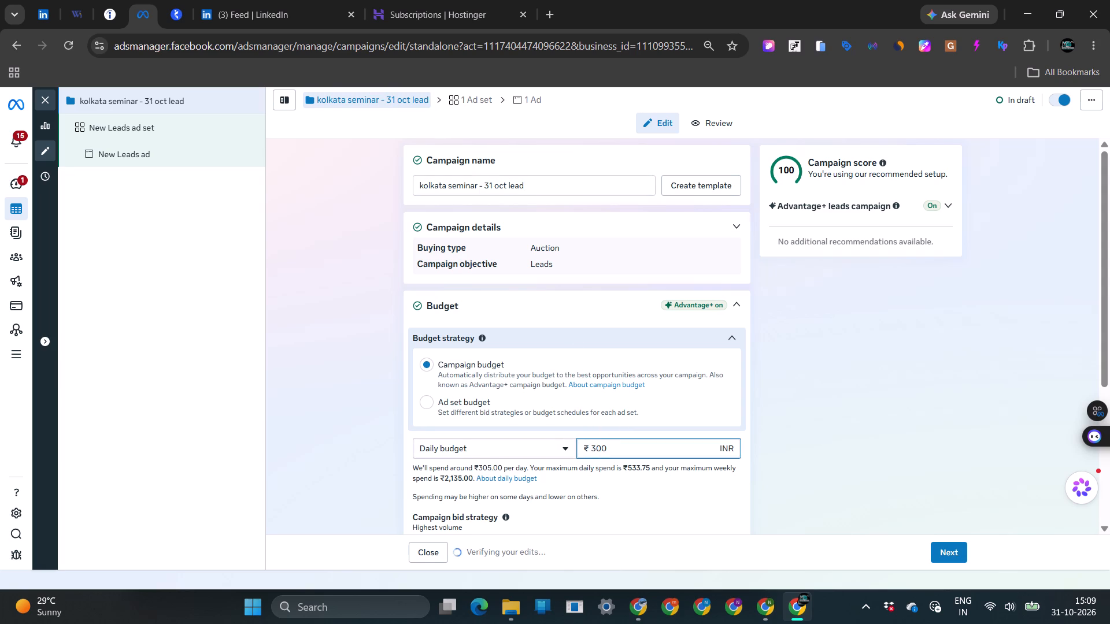
# Apply the ₹300 daily campaign budget, leave the remaining campaign settings at their defaults, and continue to the ad set settings.
pyautogui.click(759, 341)
pyautogui.scroll(-2, 759, 341)
pyautogui.scroll(-2, 643, 407)
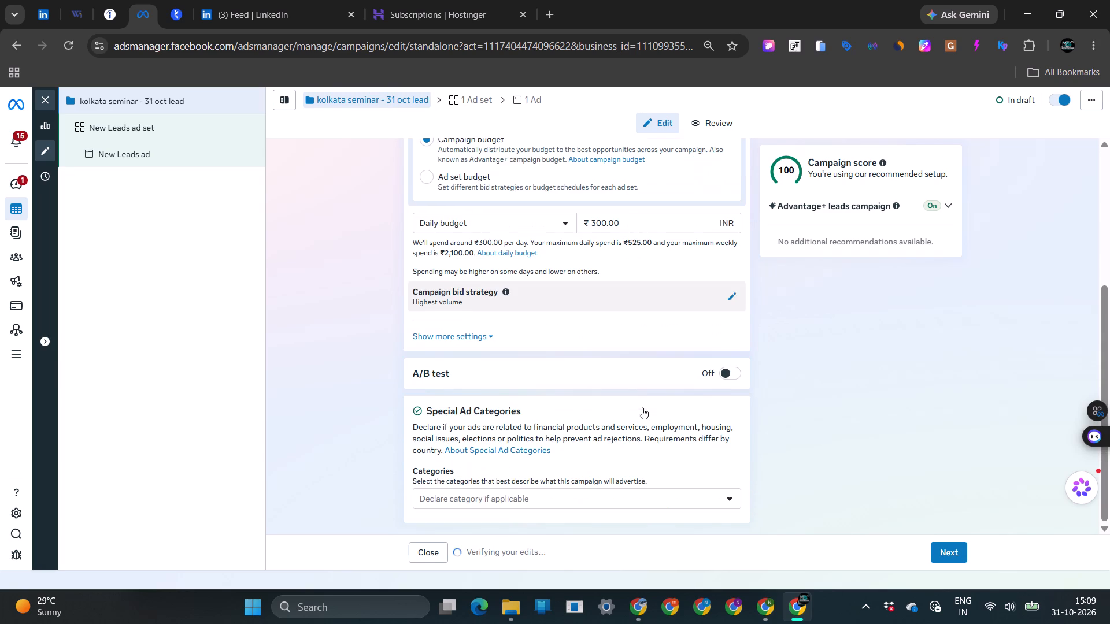
pyautogui.scroll(-2, 643, 407)
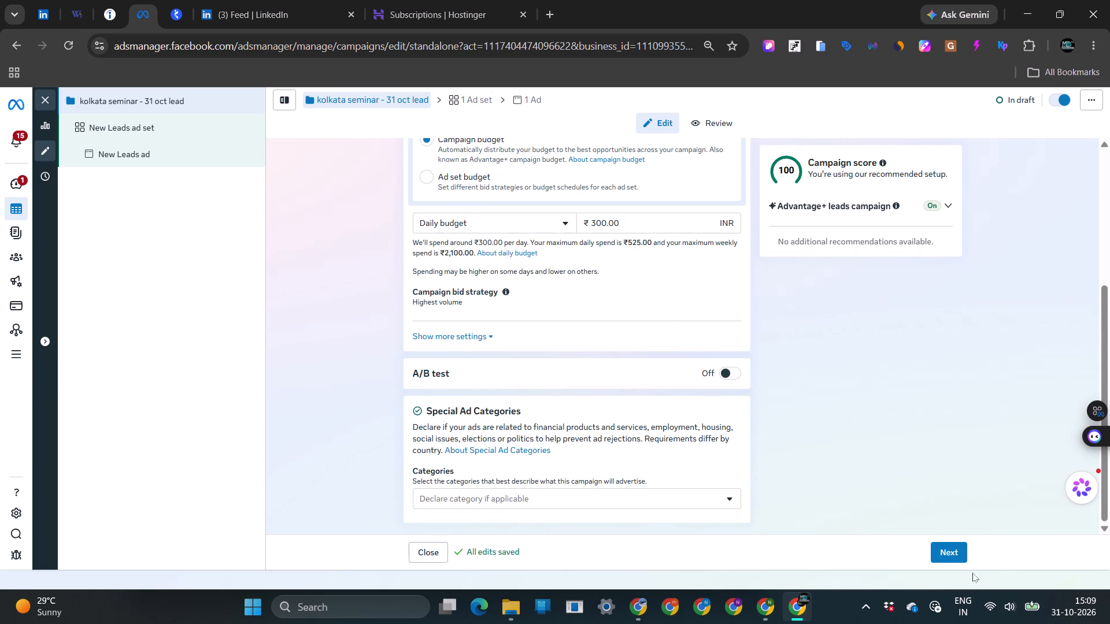
pyautogui.click(952, 547)
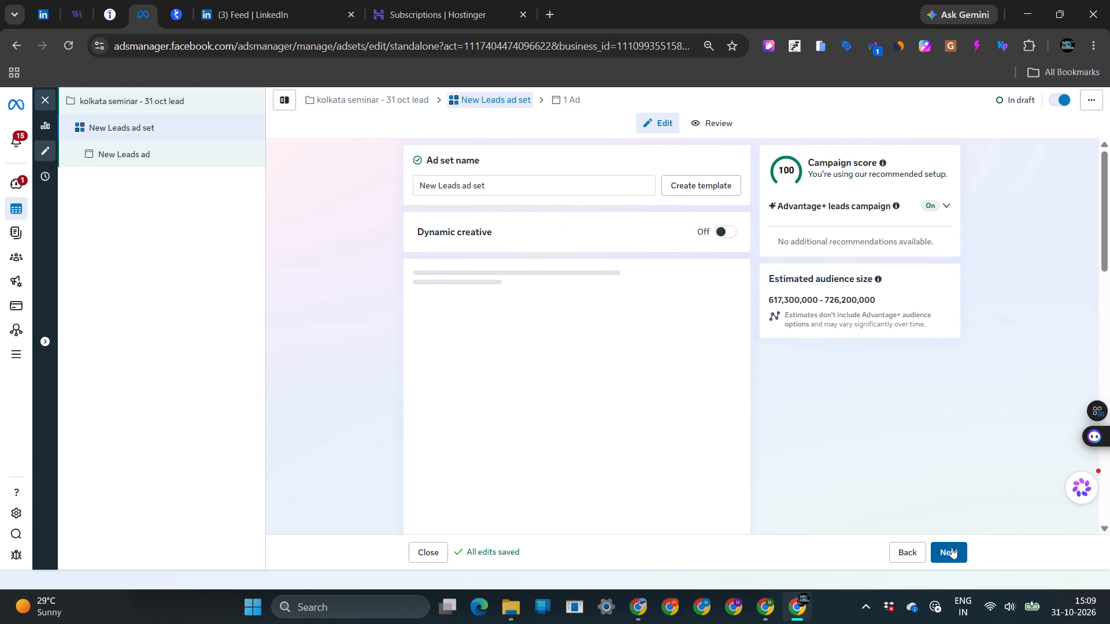
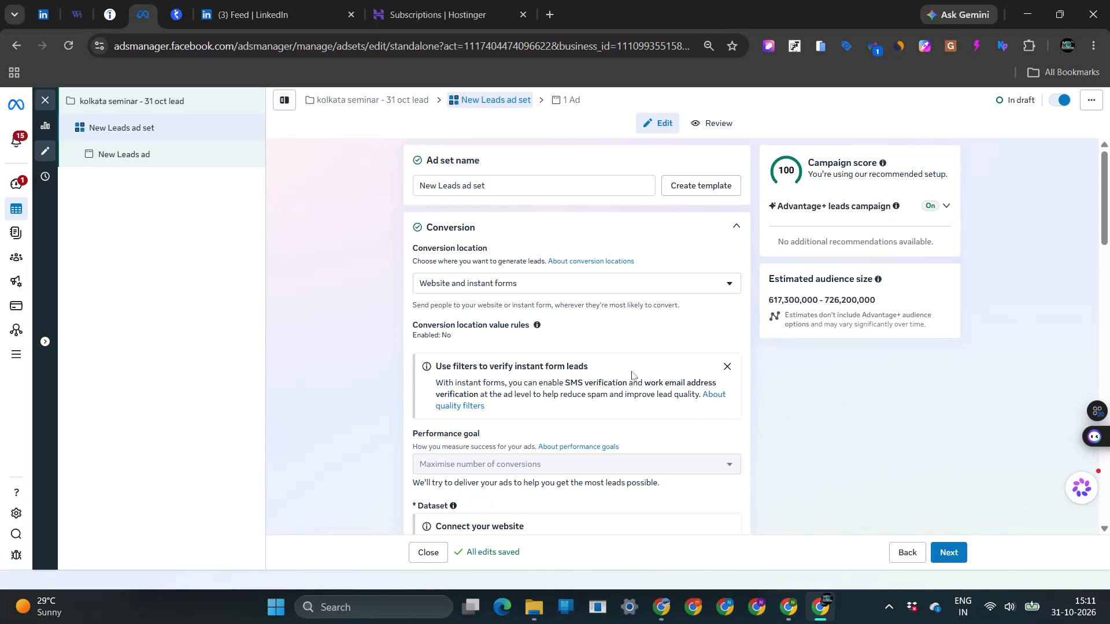
# In the ad set's placement settings, exclude the Audience Network and Threads platforms, keeping only Facebook and Instagram.
pyautogui.scroll(-9, 631, 371)
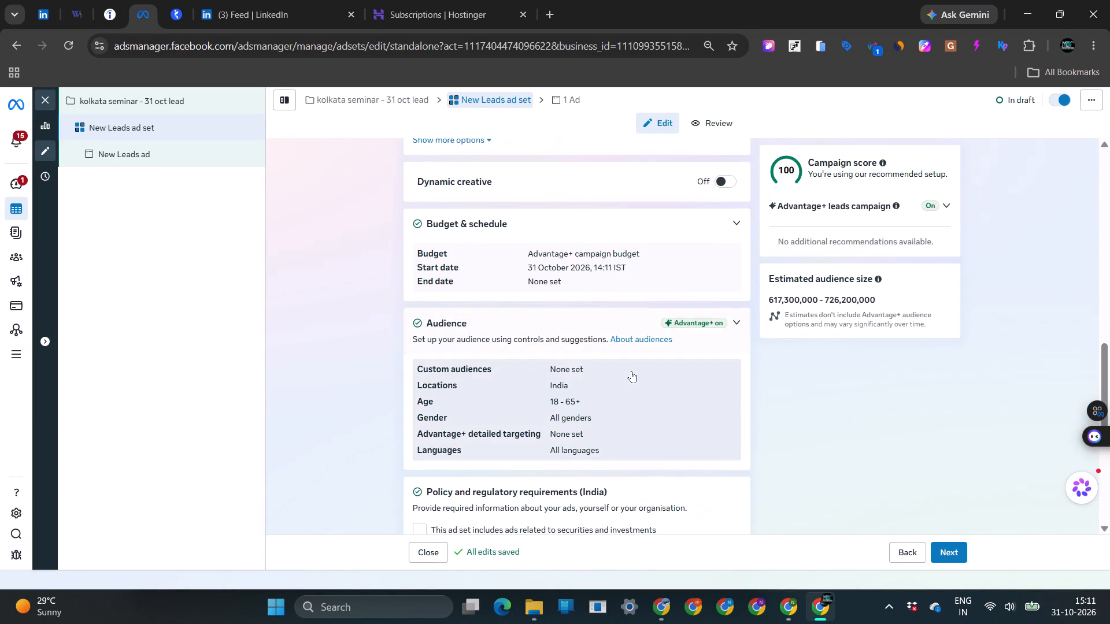
pyautogui.scroll(-4, 631, 371)
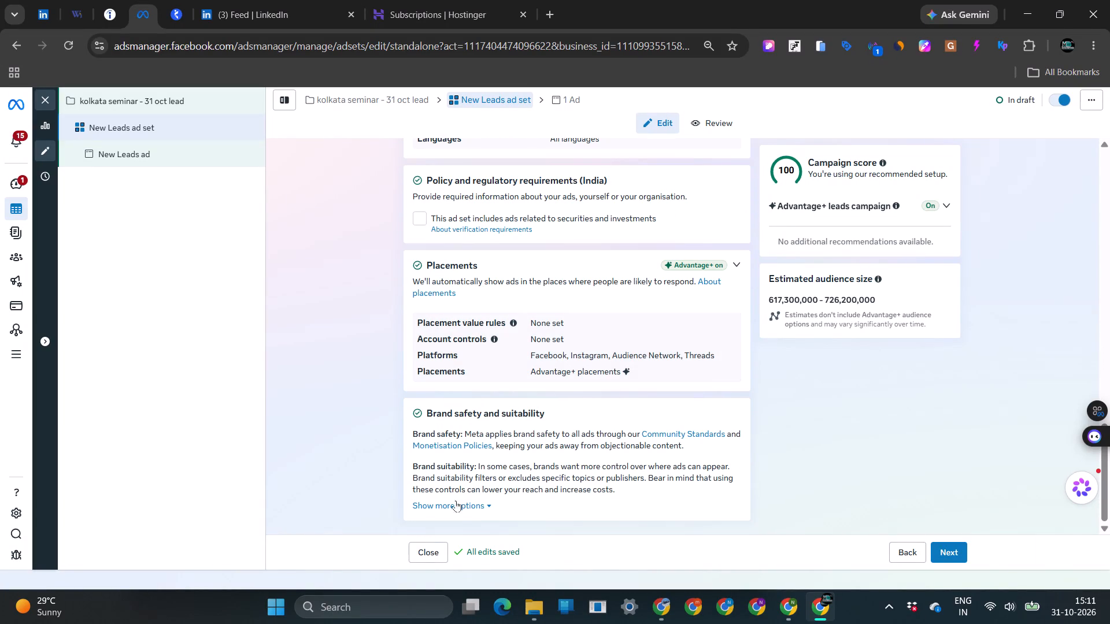
pyautogui.click(456, 513)
pyautogui.click(556, 334)
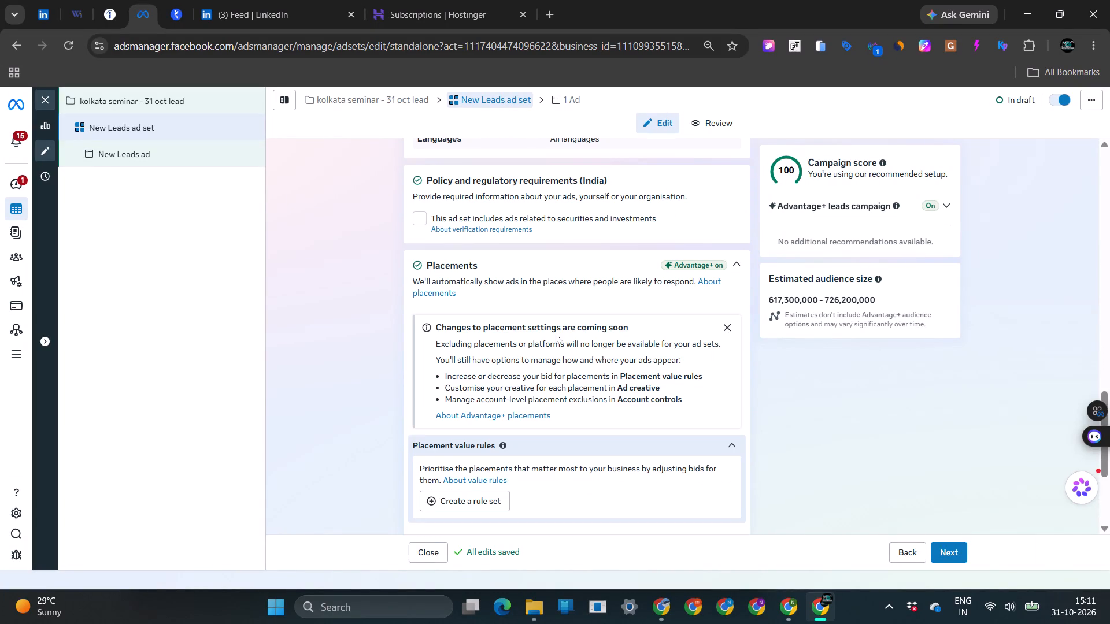
pyautogui.scroll(-3, 556, 334)
pyautogui.scroll(-2, 437, 420)
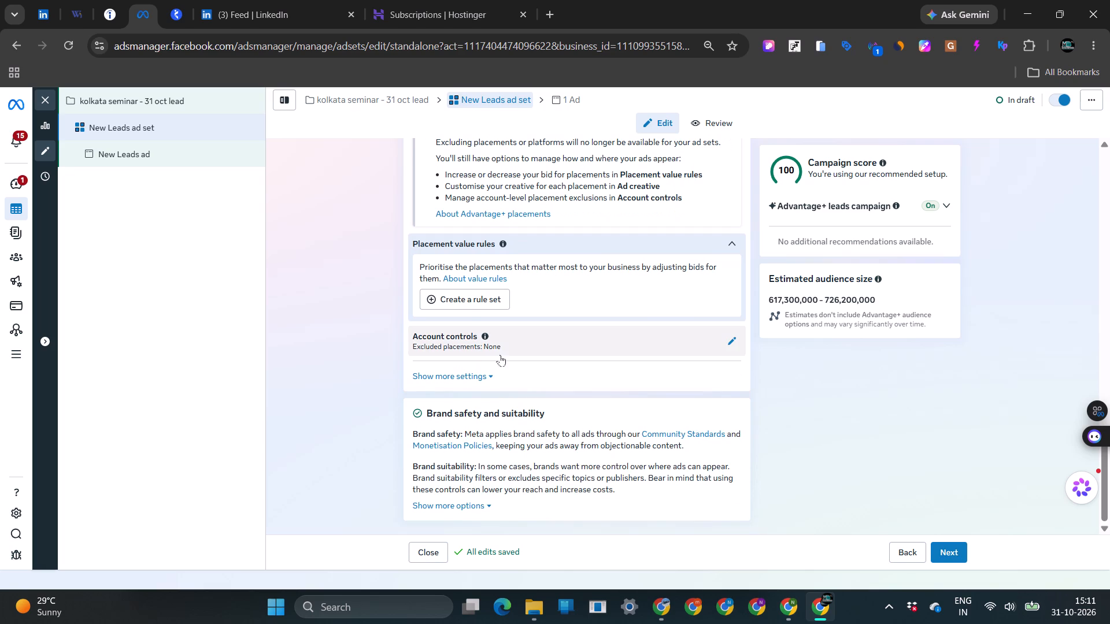
pyautogui.click(470, 378)
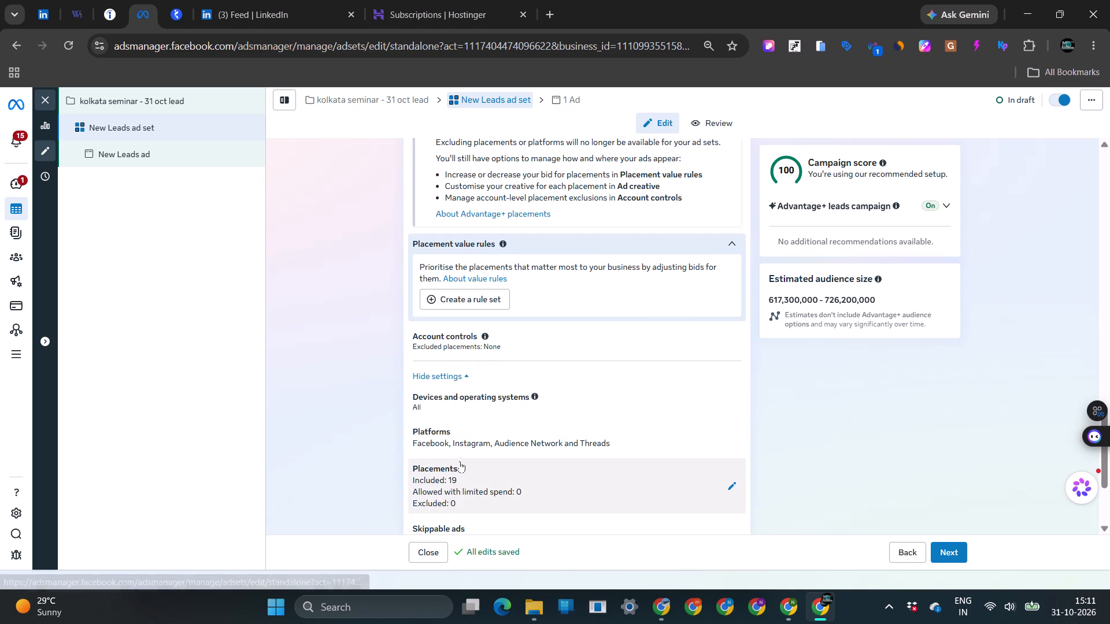
pyautogui.click(471, 444)
pyautogui.scroll(-1, 548, 450)
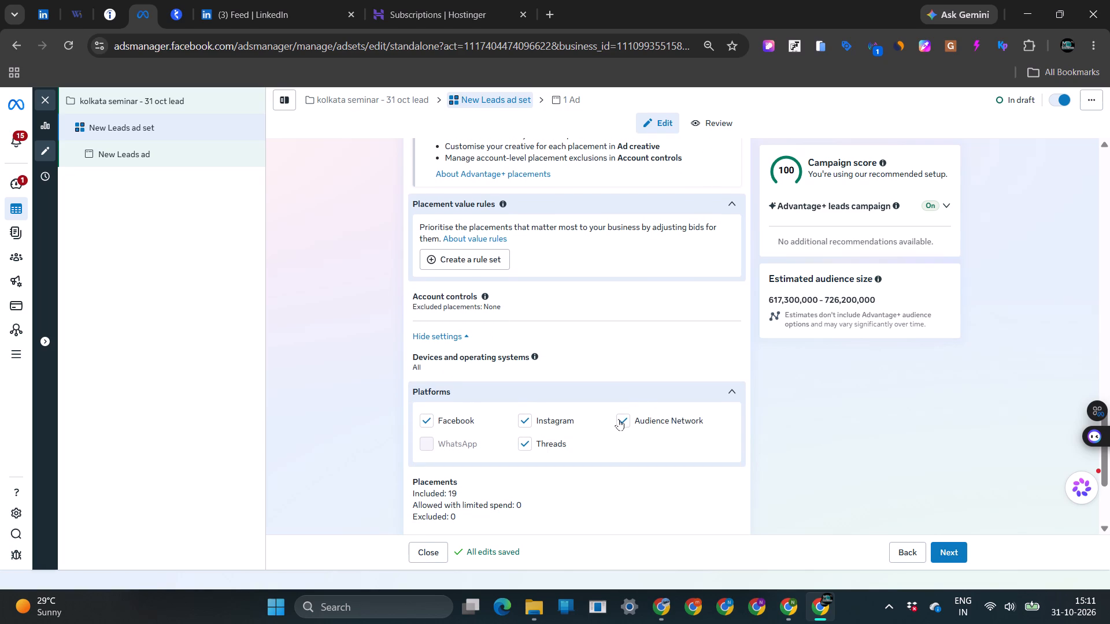
pyautogui.click(627, 422)
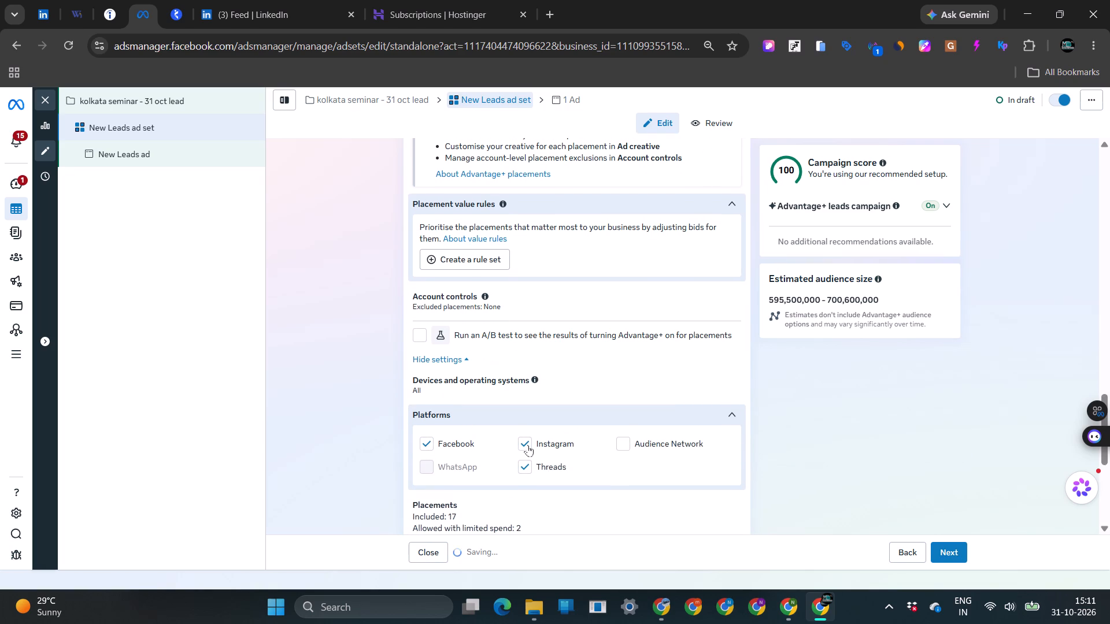
pyautogui.click(527, 465)
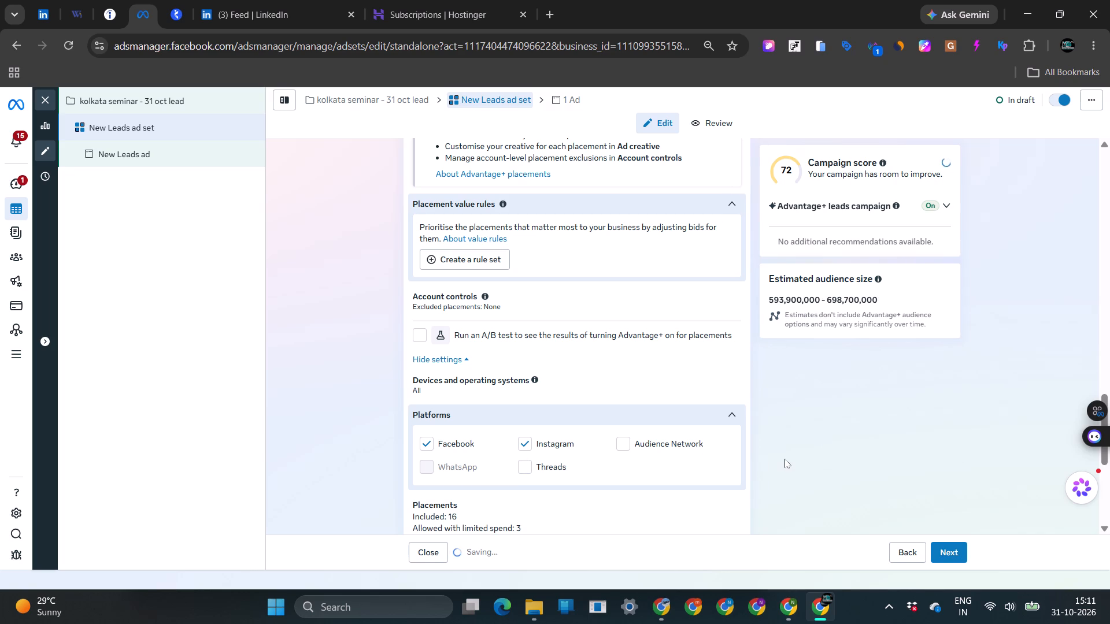
# Declare under the India policy and regulatory requirements that this ad set includes ads related to securities and investments.
pyautogui.scroll(5, 735, 347)
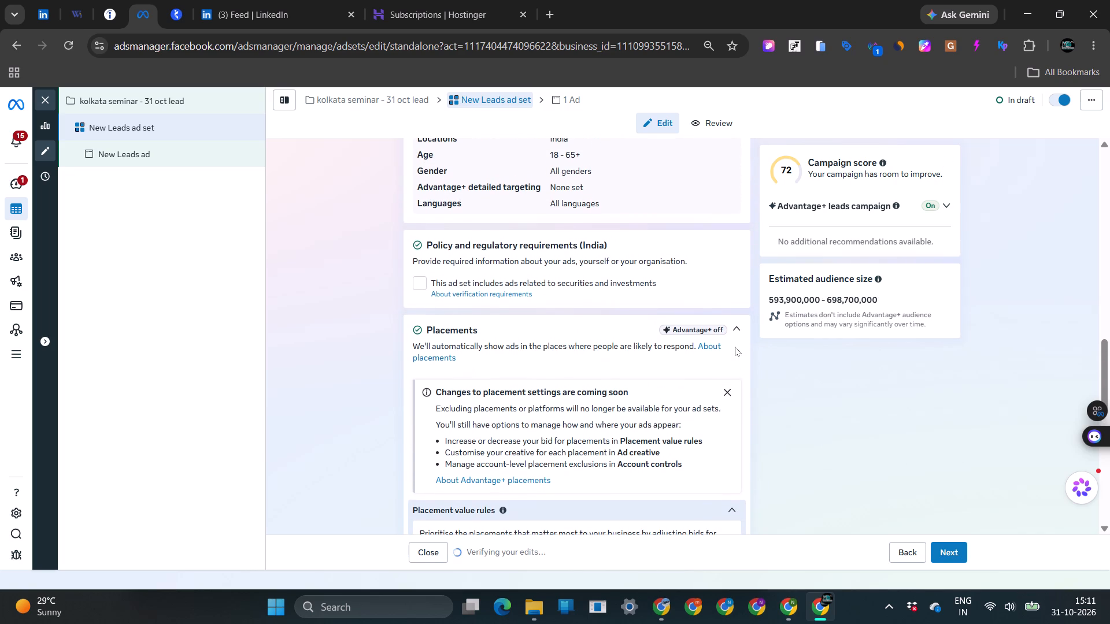
pyautogui.scroll(4, 735, 347)
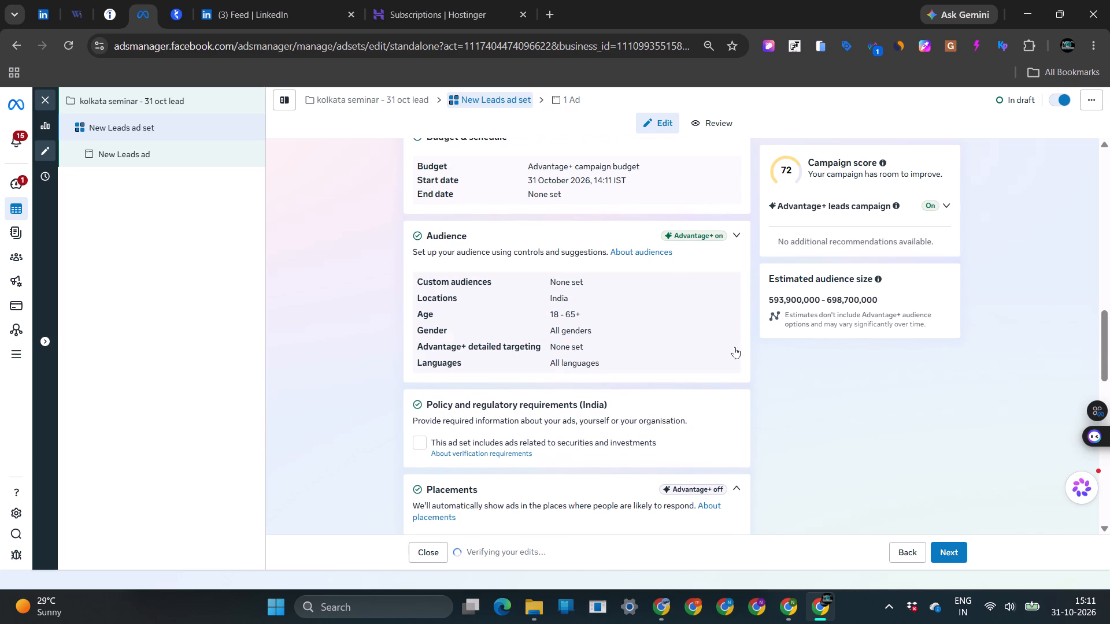
pyautogui.scroll(1, 562, 369)
pyautogui.click(420, 496)
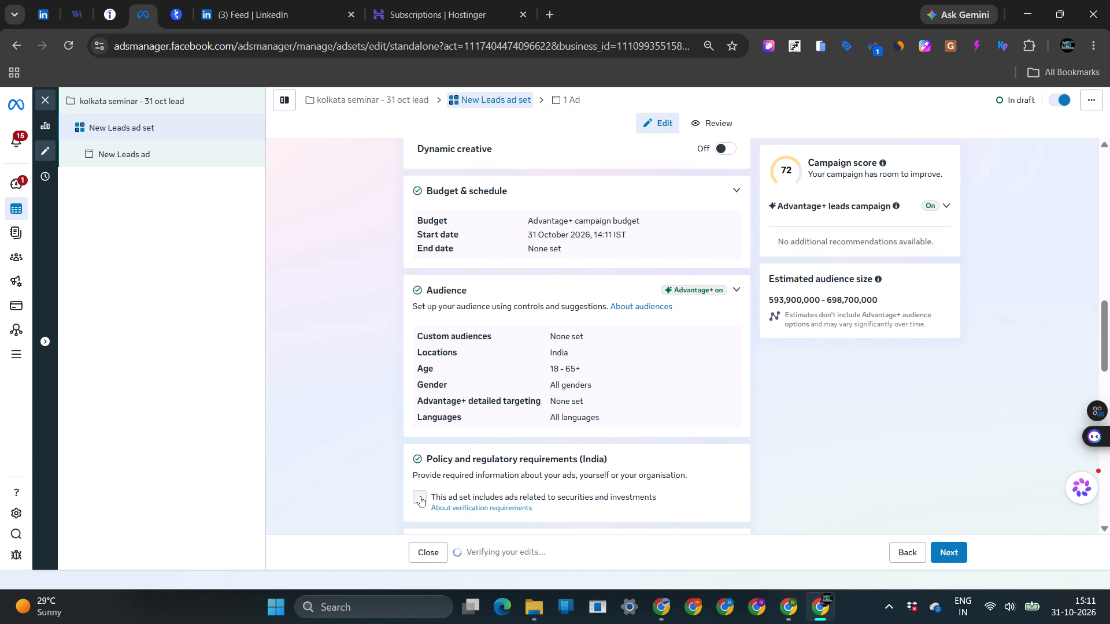
pyautogui.scroll(-1, 420, 496)
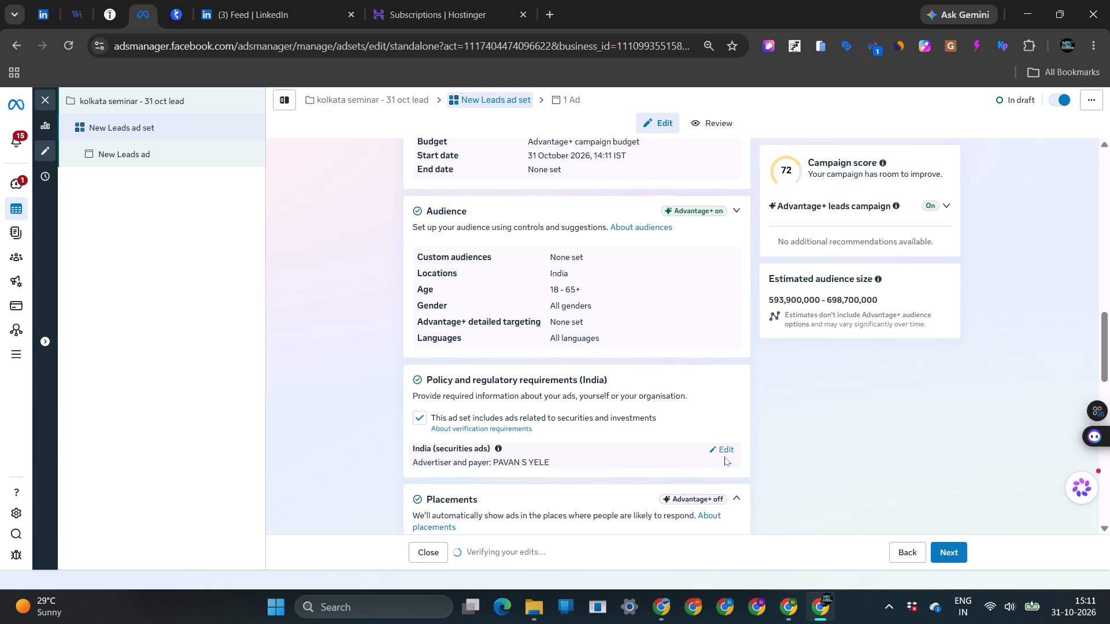
# Expand the Audience and Budget & schedule settings and turn off the minimum or maximum spend limit for this ad set.
pyautogui.scroll(3, 624, 421)
pyautogui.click(701, 387)
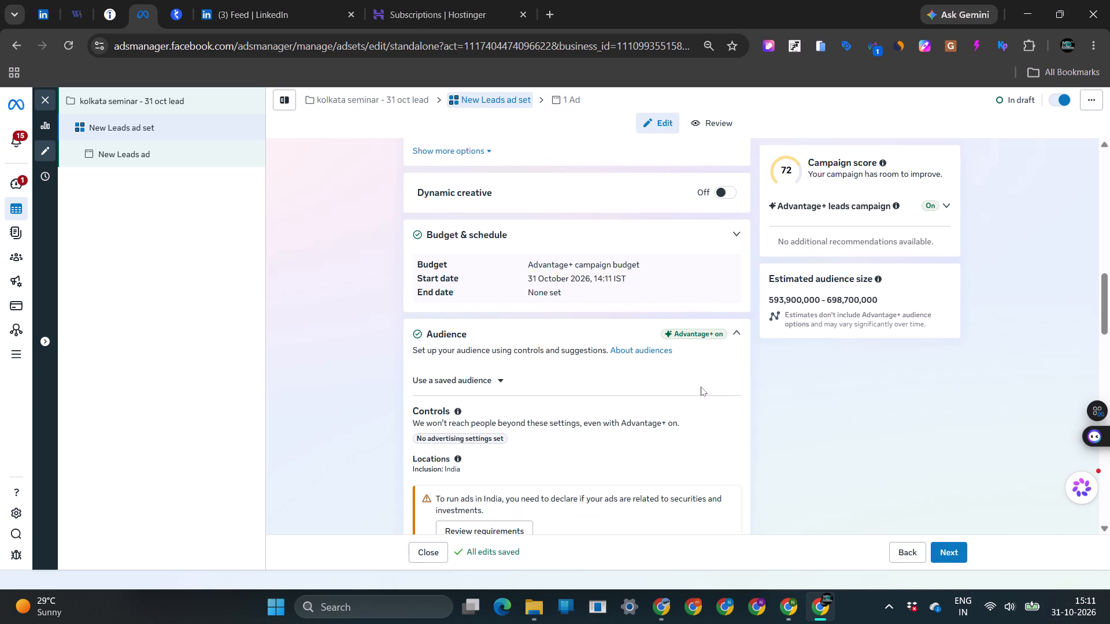
pyautogui.click(589, 274)
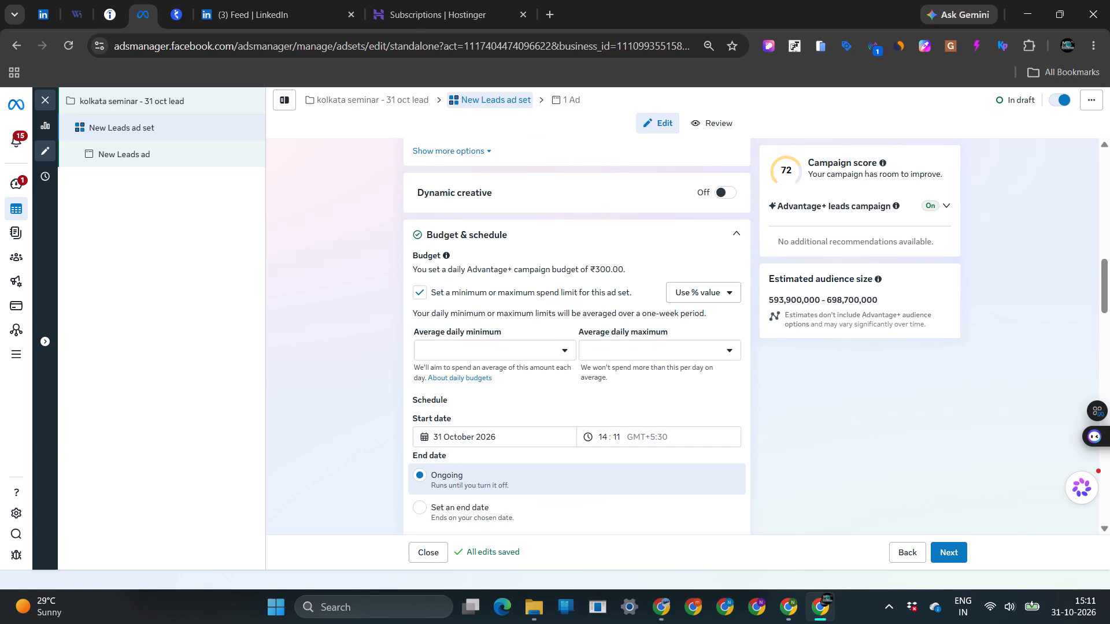
pyautogui.click(420, 292)
# Switch the audience setup from the current Advantage+ setup to further limiting the reach of the ads.
pyautogui.scroll(-4, 341, 387)
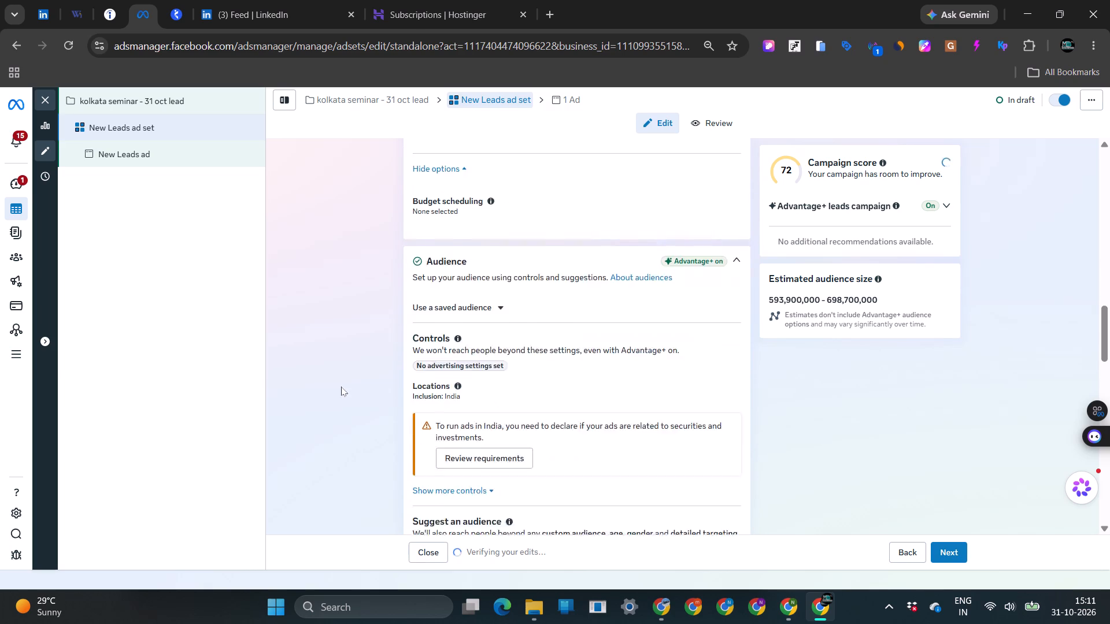
pyautogui.scroll(-3, 589, 385)
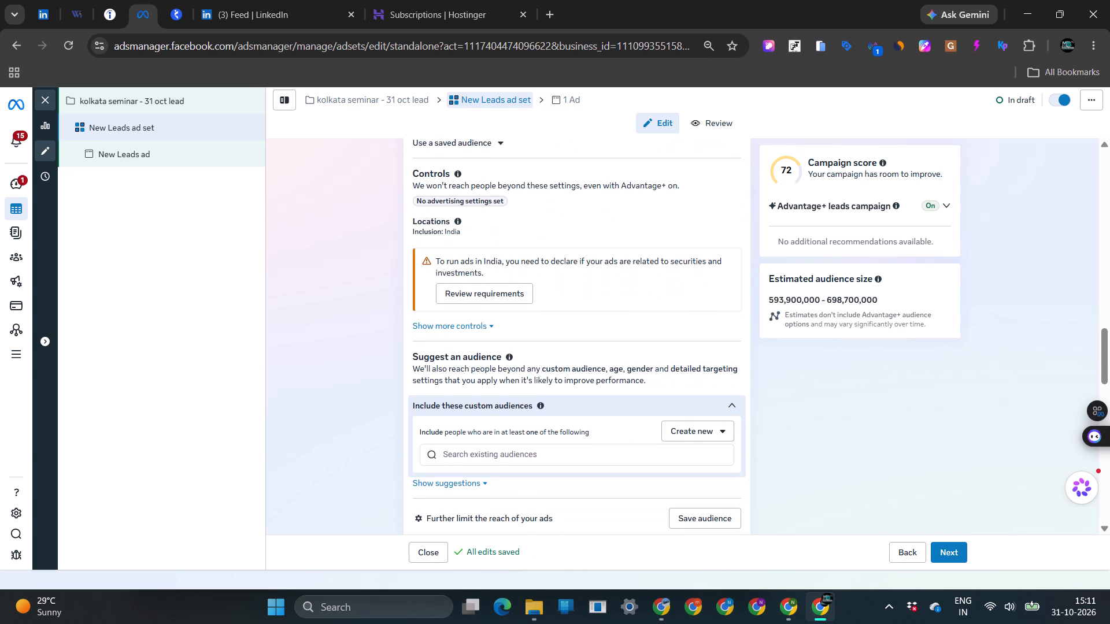
pyautogui.scroll(-1, 584, 454)
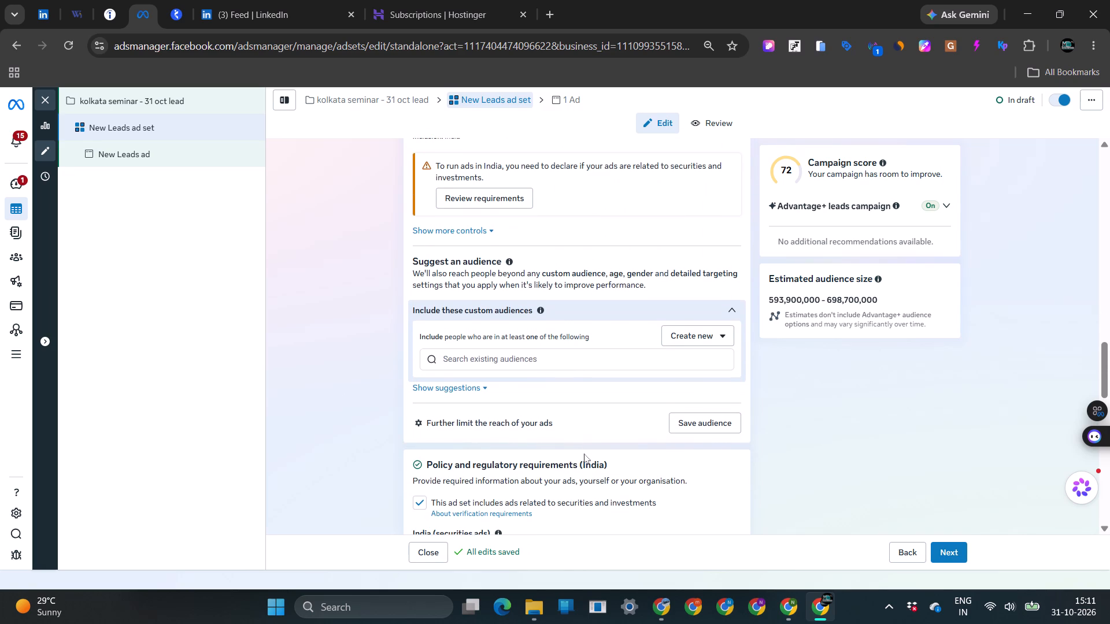
pyautogui.click(483, 422)
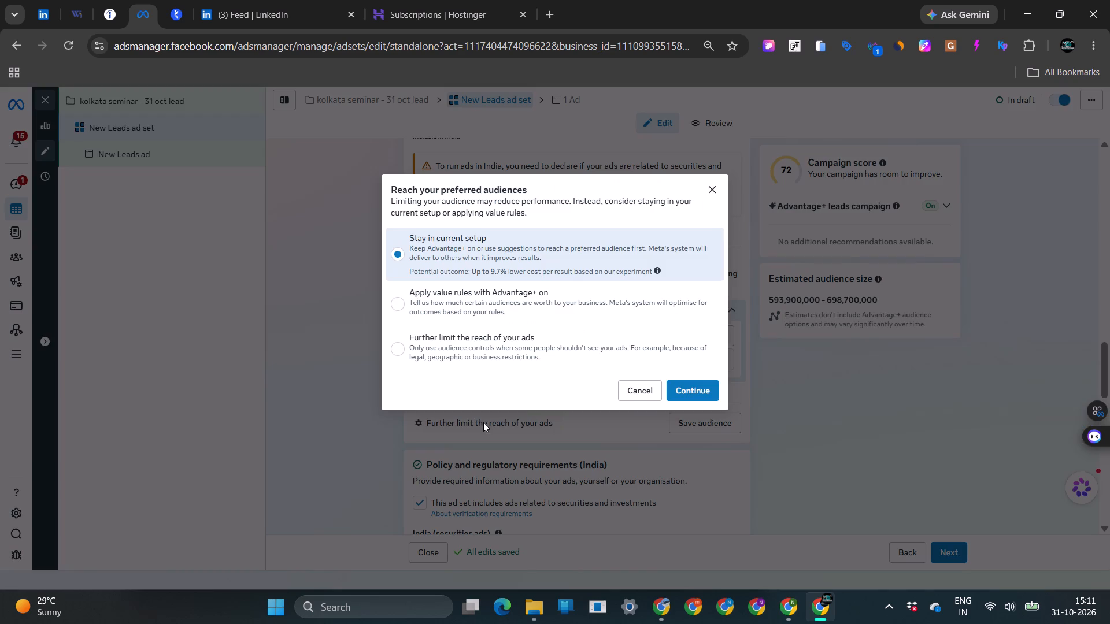
pyautogui.click(512, 360)
pyautogui.click(697, 386)
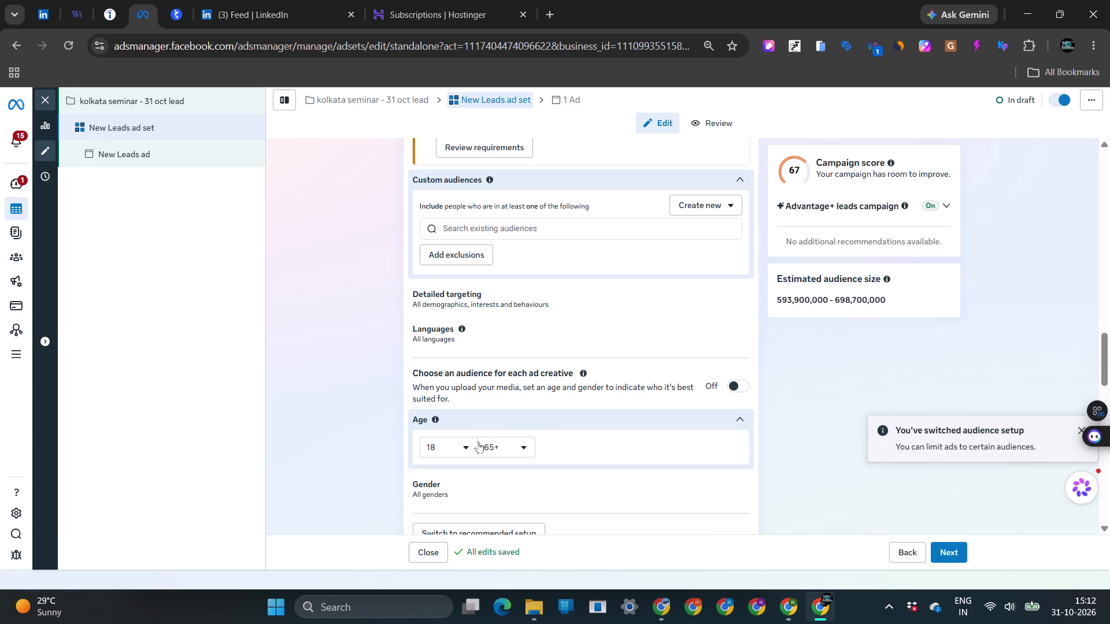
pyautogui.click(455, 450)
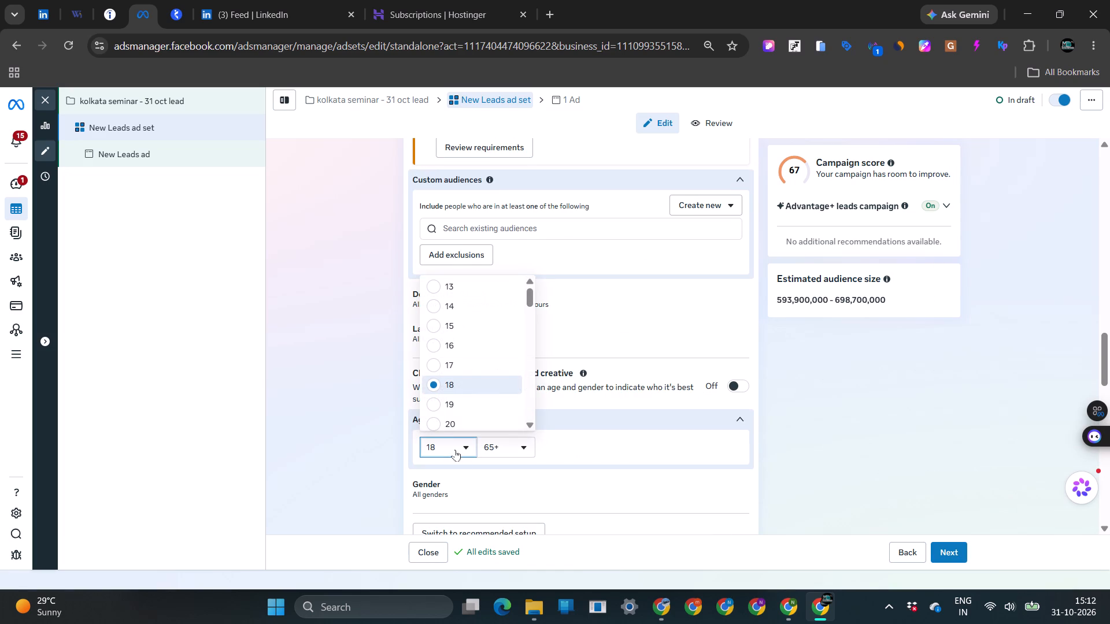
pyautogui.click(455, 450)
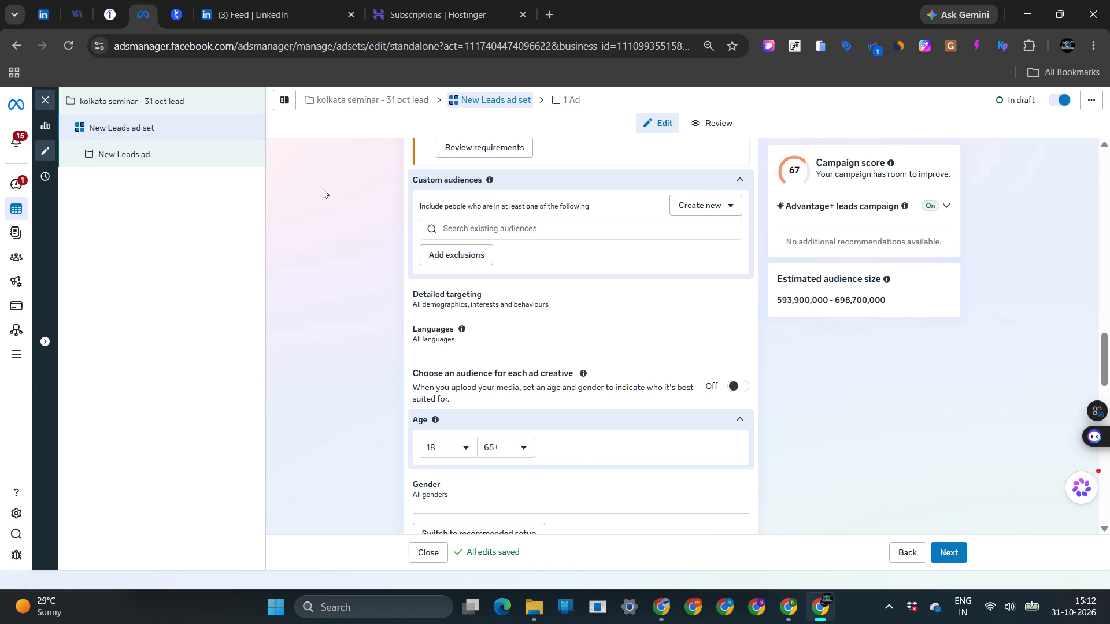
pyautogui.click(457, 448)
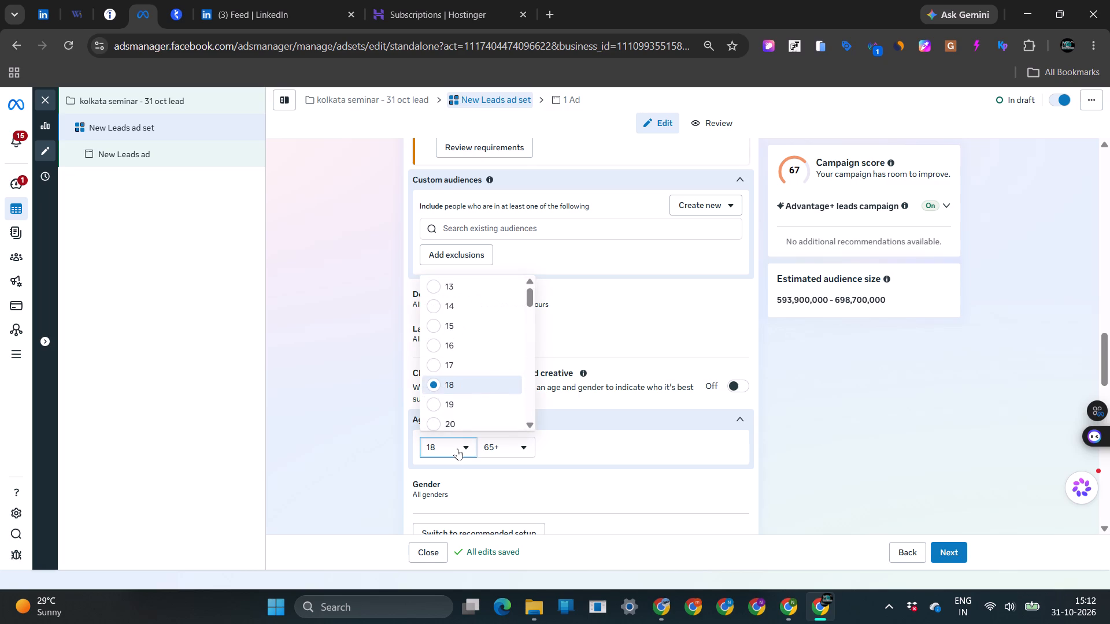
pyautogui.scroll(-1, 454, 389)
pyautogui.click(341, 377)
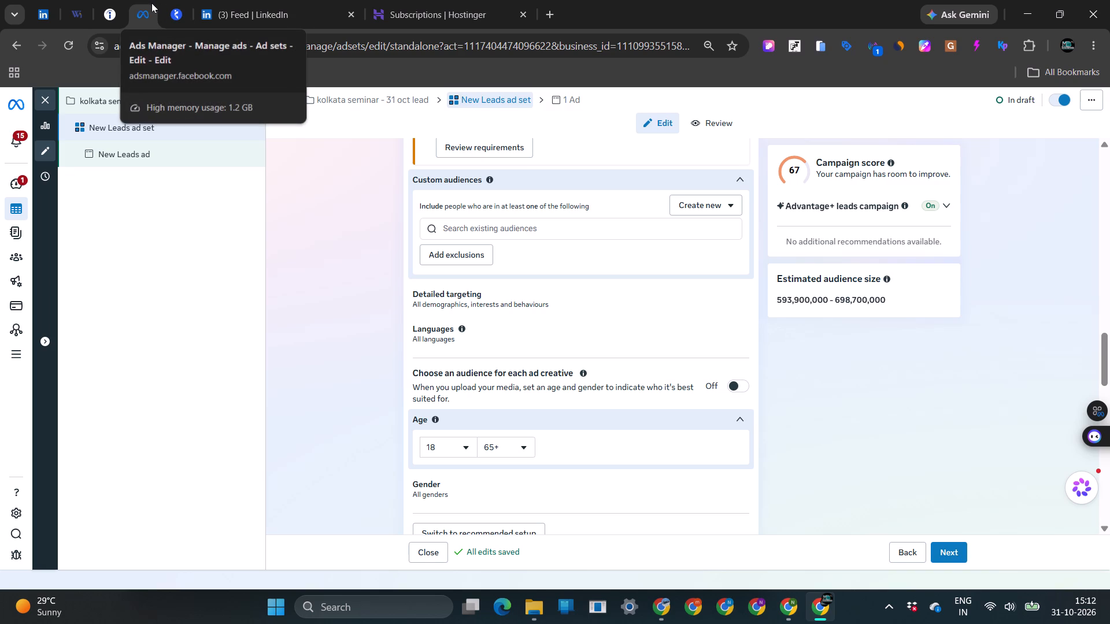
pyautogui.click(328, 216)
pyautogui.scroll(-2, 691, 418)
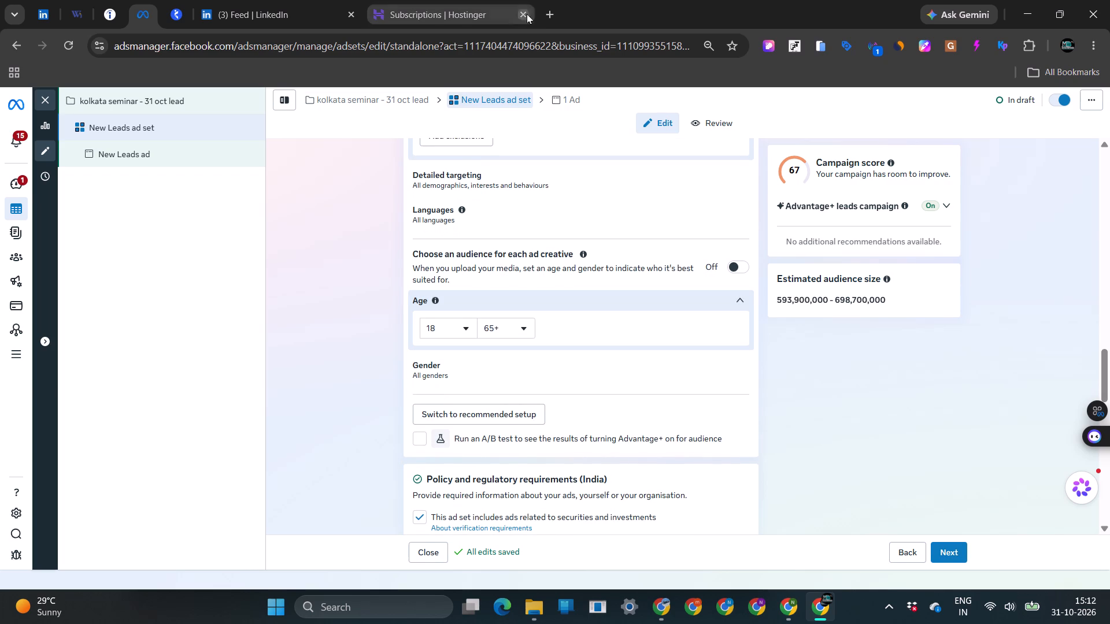
# Open facebook.com in a new browser tab.
pyautogui.click(548, 8)
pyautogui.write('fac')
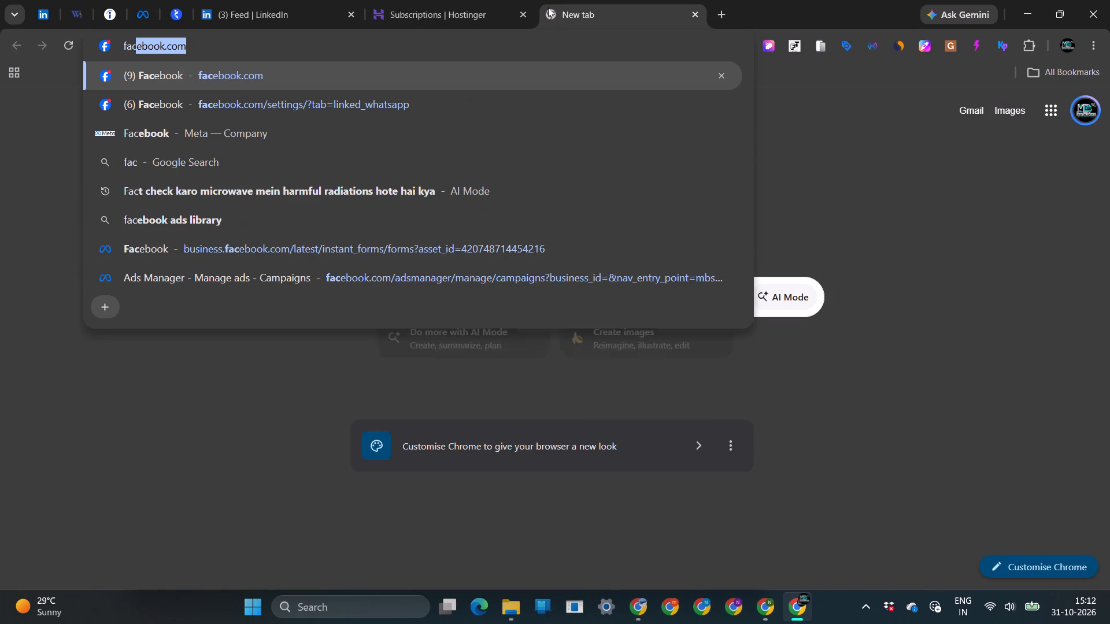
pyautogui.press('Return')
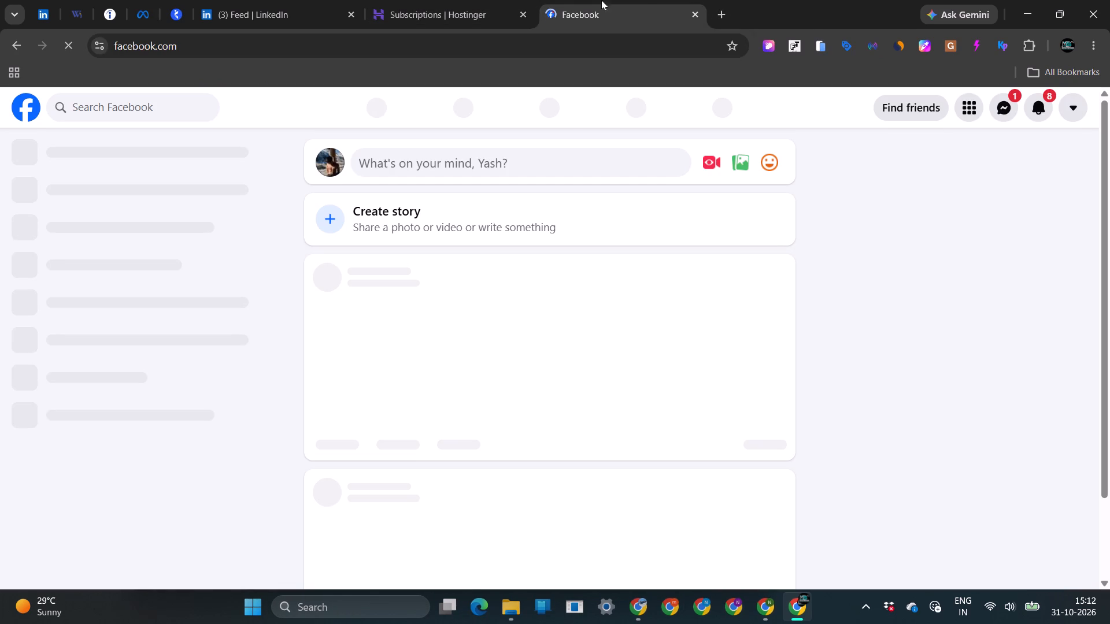
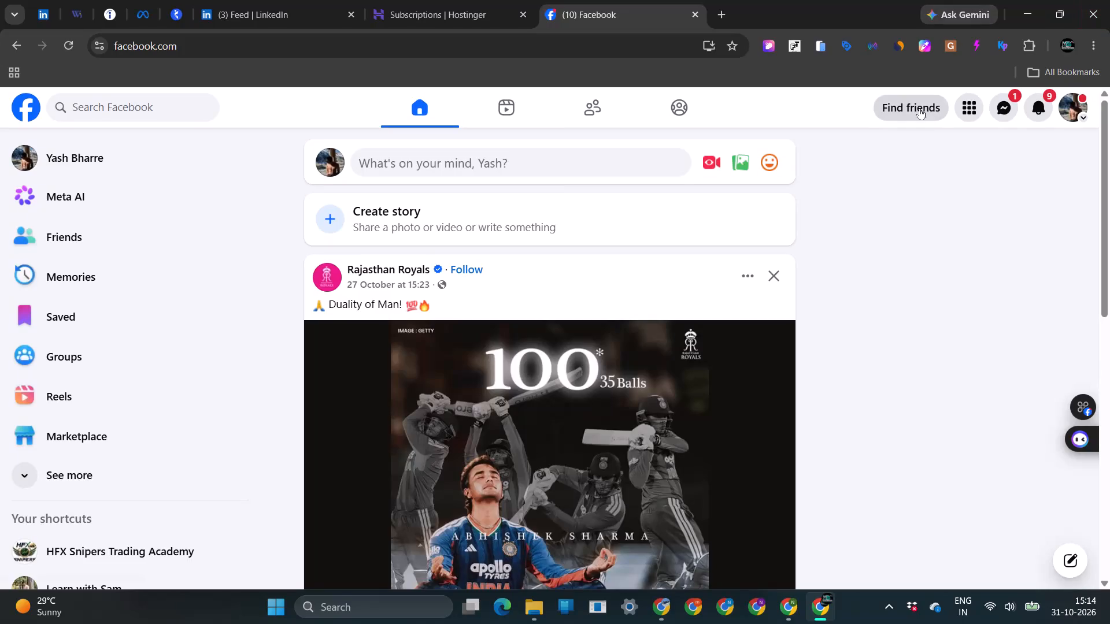
# Open Ads Manager from the Professional section of Facebook's menu.
pyautogui.click(972, 111)
pyautogui.scroll(-3, 731, 494)
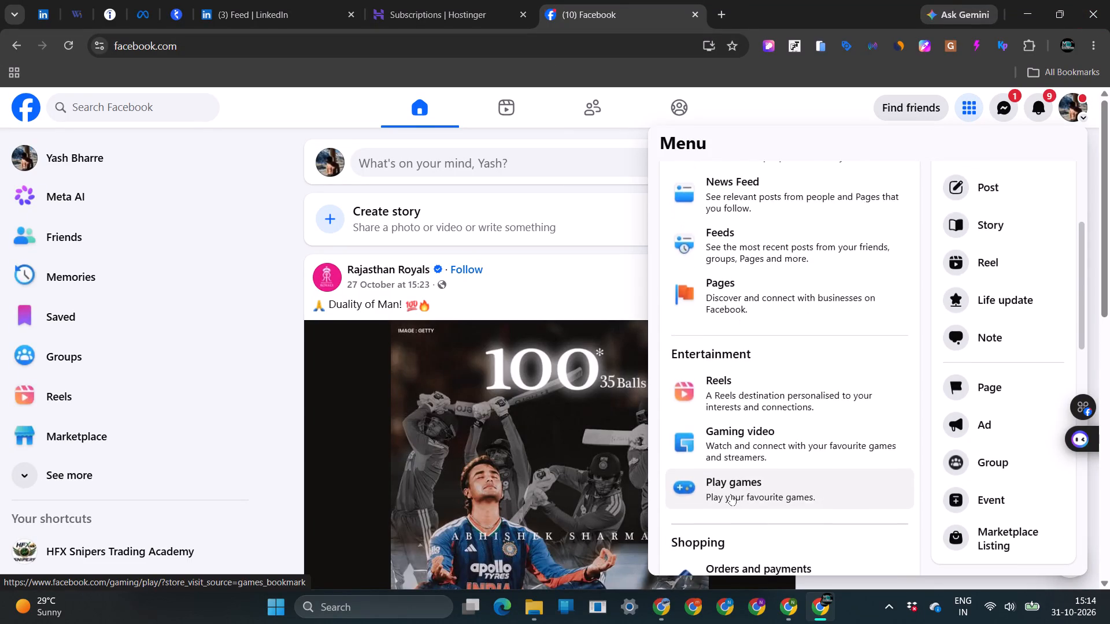
pyautogui.scroll(-4, 789, 420)
pyautogui.scroll(-4, 729, 499)
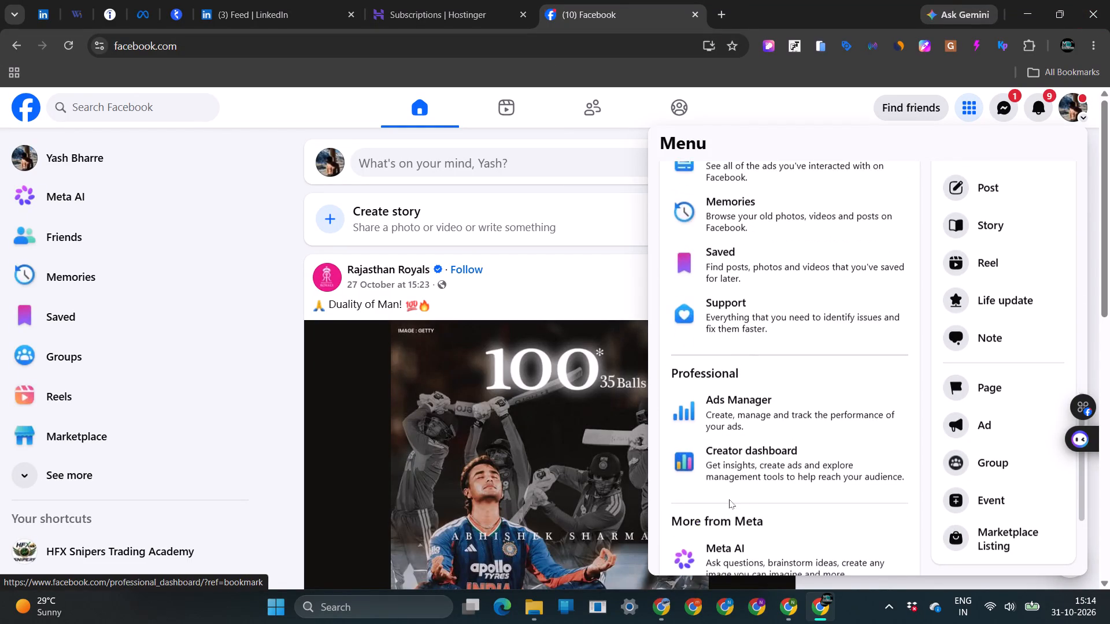
pyautogui.click(760, 406)
# Switch to LinkedIn and accept the pending connection invitation in the network area.
pyautogui.click(409, 3)
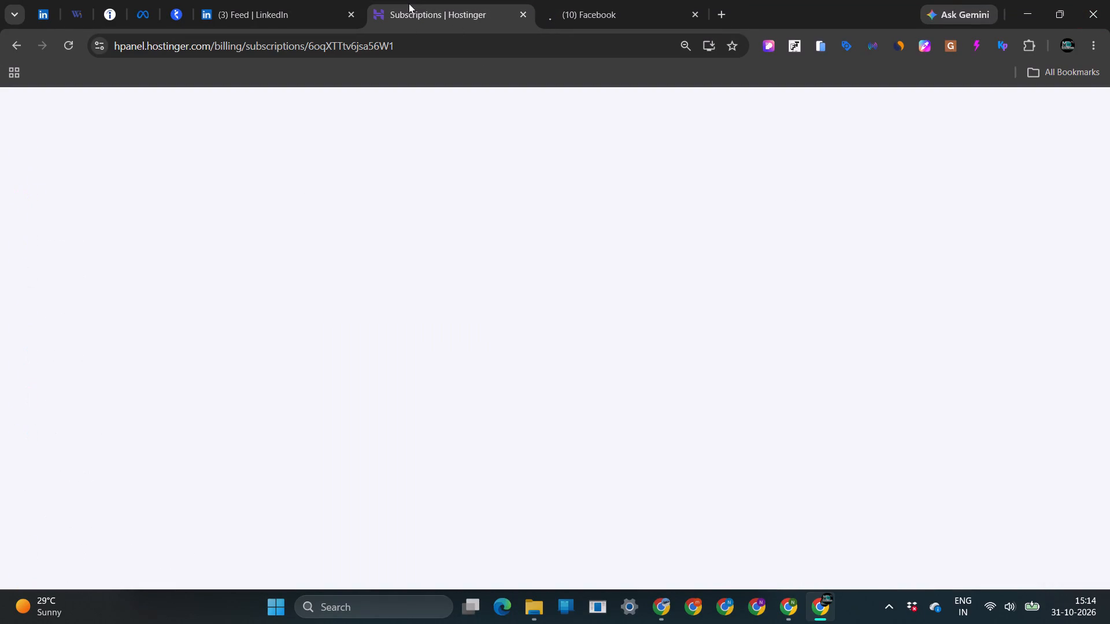
pyautogui.click(282, 1)
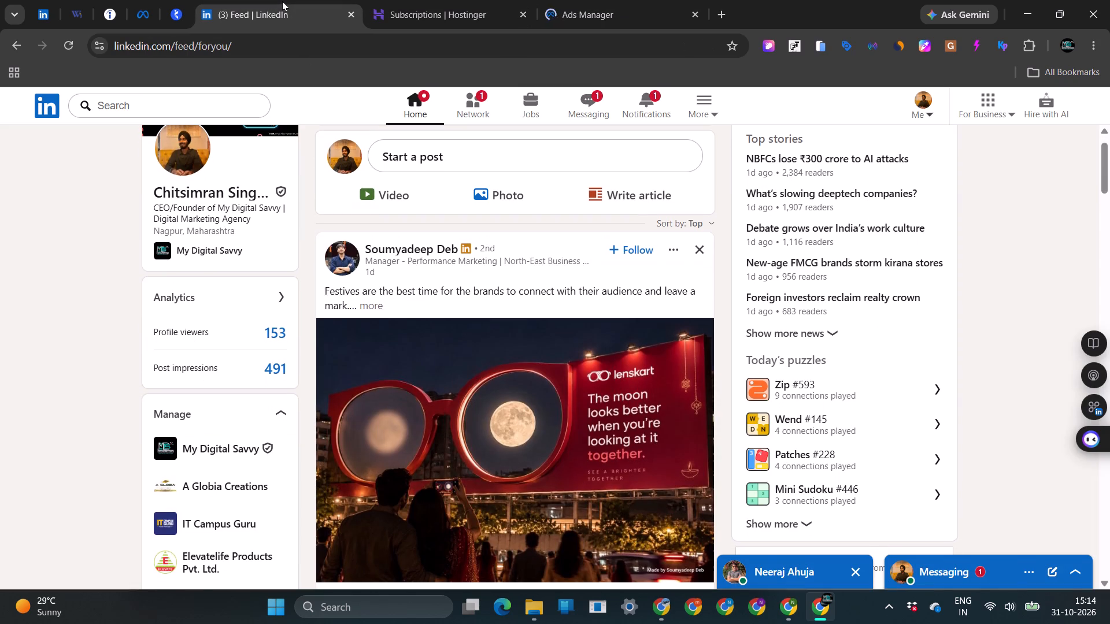
pyautogui.click(482, 108)
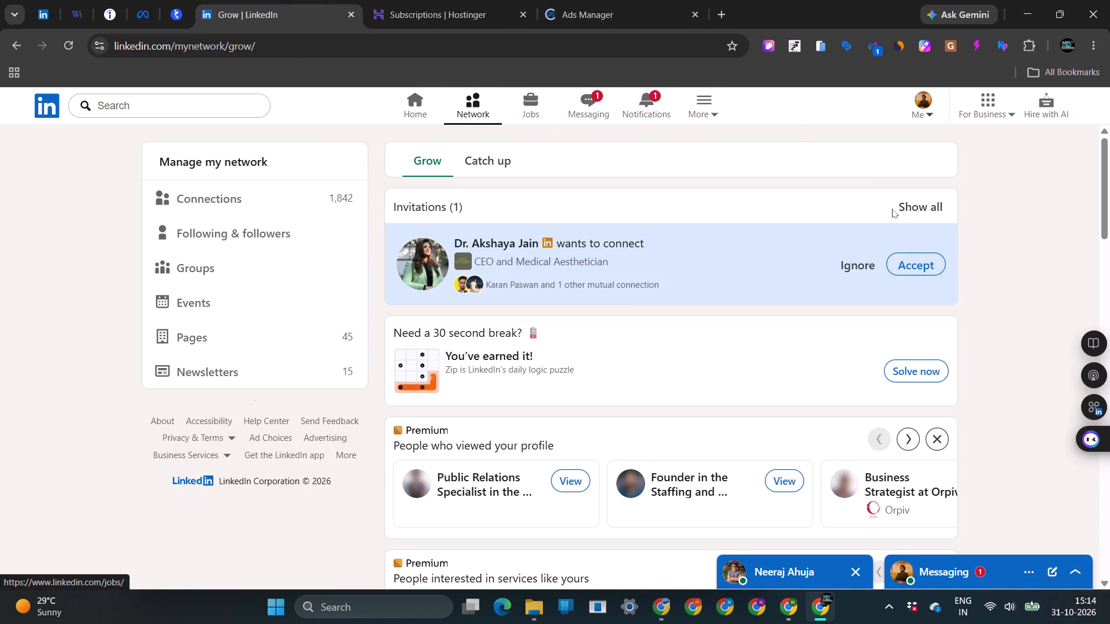
pyautogui.click(907, 265)
# Switch to the open Hostinger subscriptions page.
pyautogui.click(410, 3)
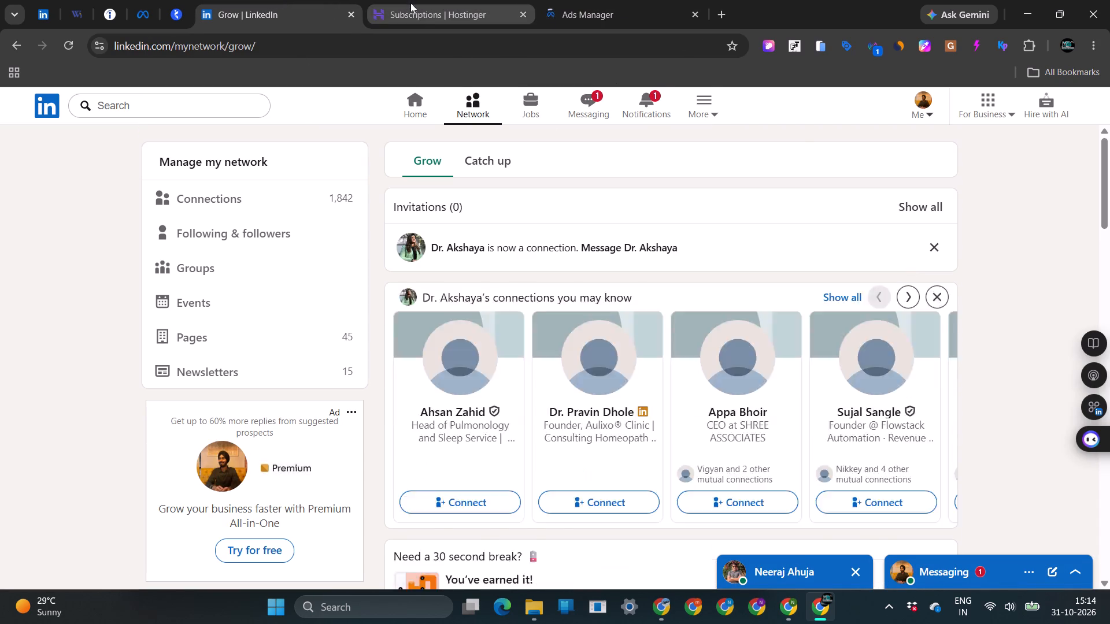
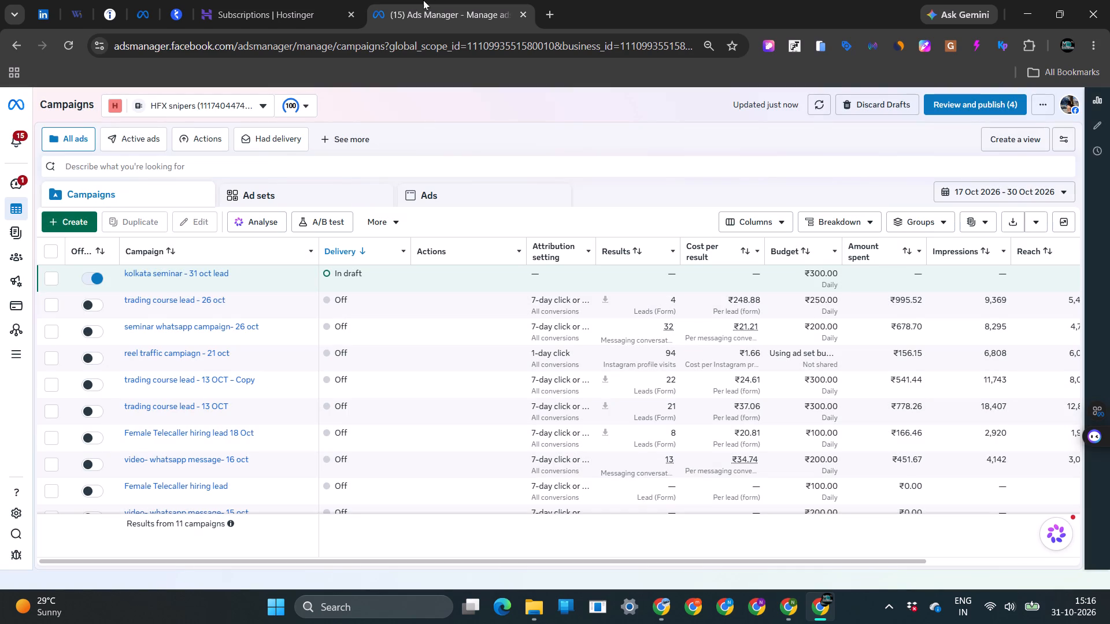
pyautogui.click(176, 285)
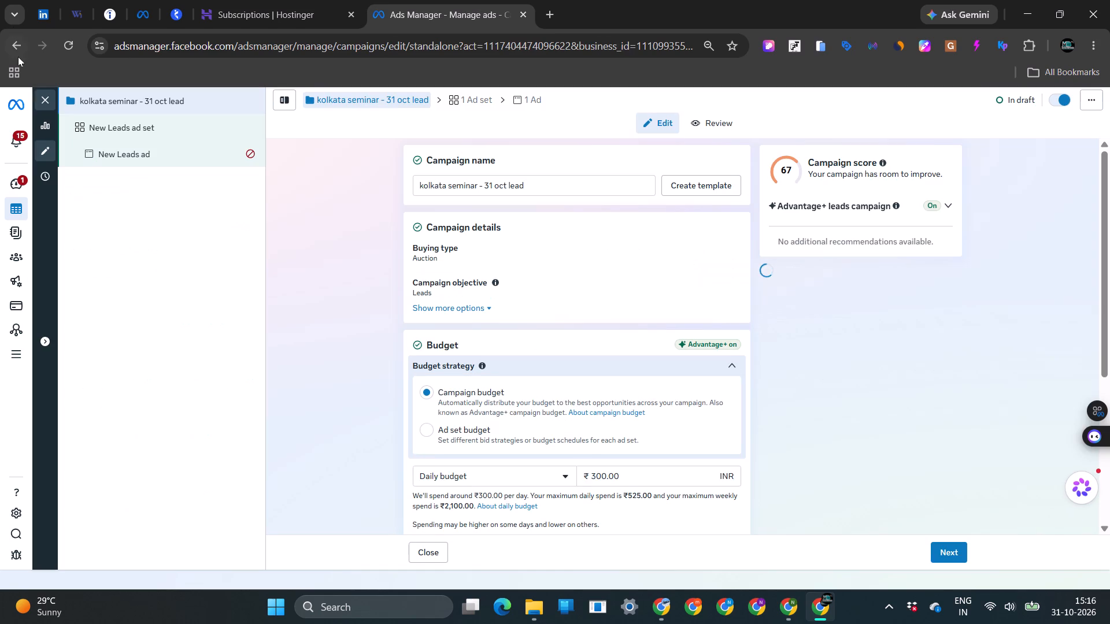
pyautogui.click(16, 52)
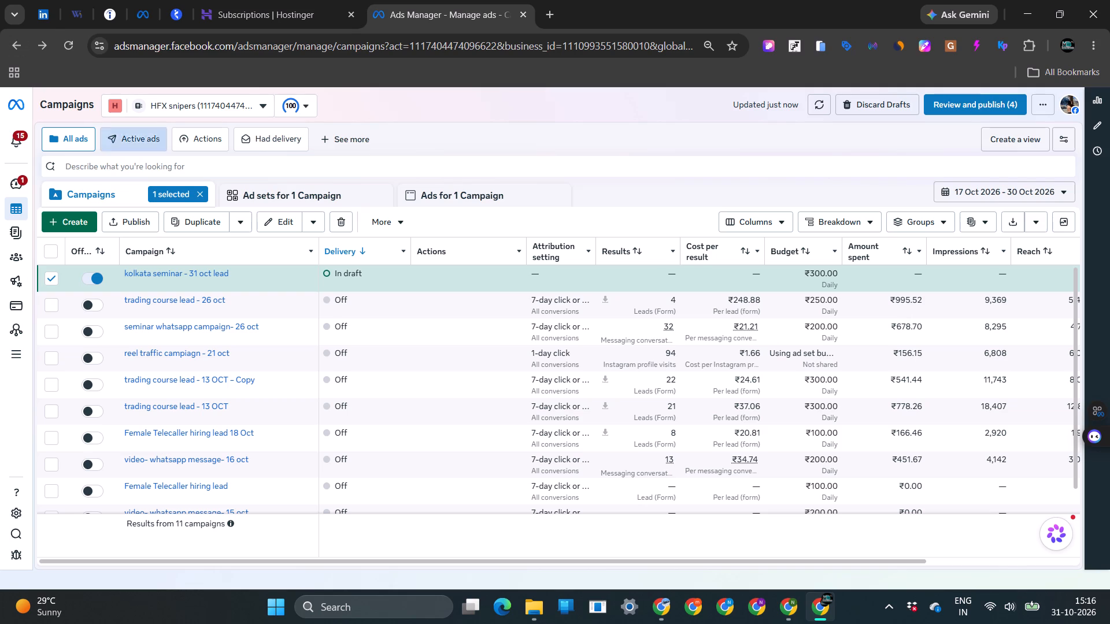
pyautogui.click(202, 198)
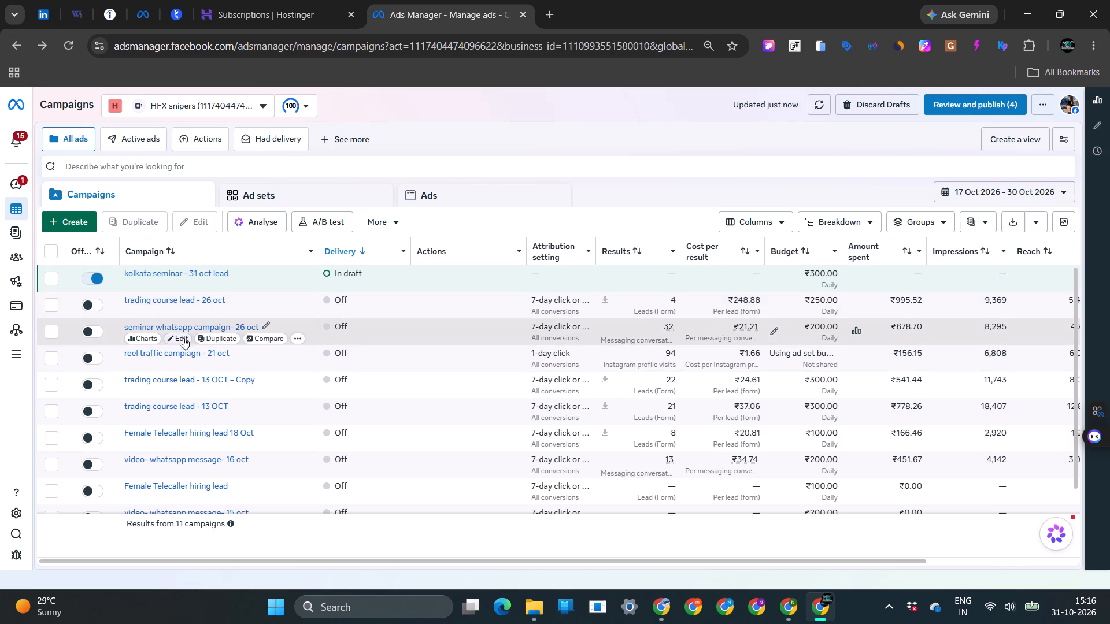
# Open the "seminar whatsapp campaign- 26 oct" and examine its ad set's audience locations and detailed targeting against the Kolkata seminar's Leads ad set.
pyautogui.click(186, 339)
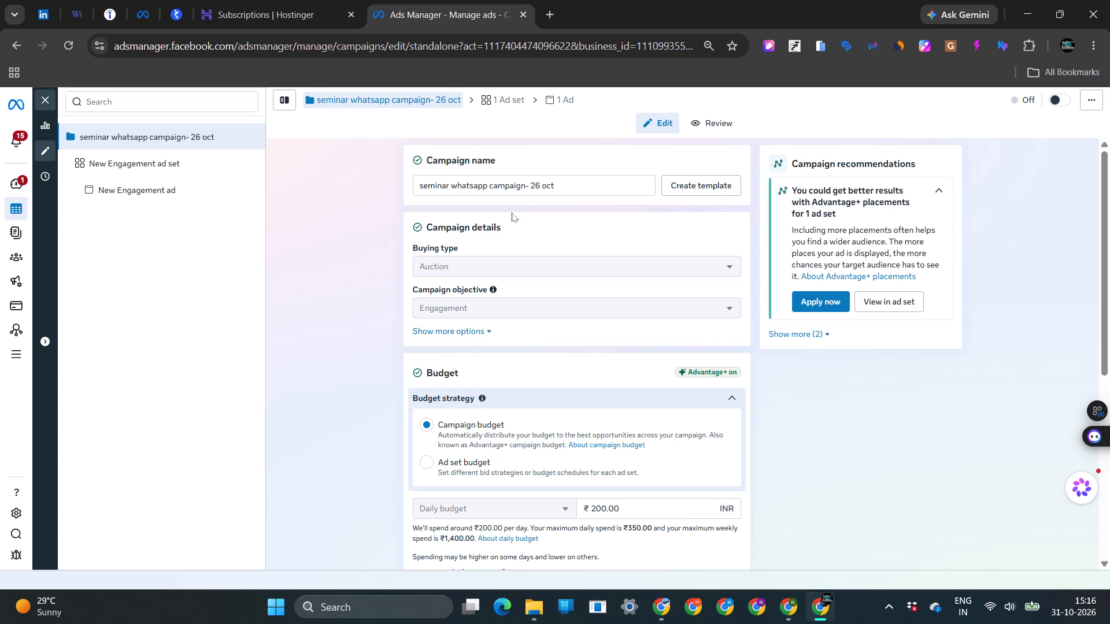
pyautogui.scroll(-4, 428, 359)
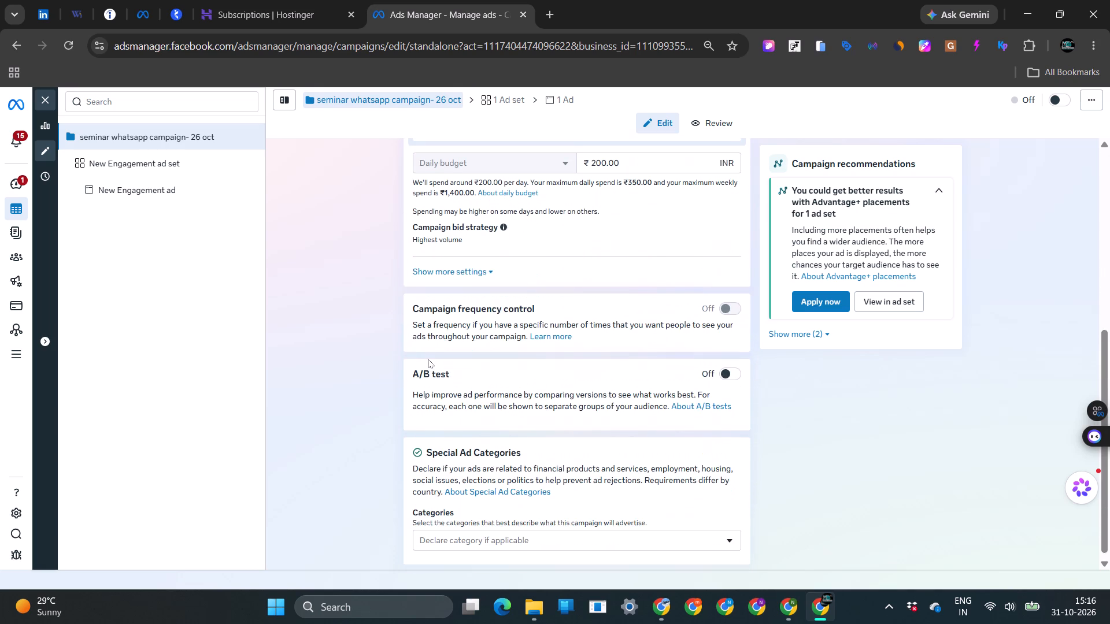
pyautogui.click(495, 103)
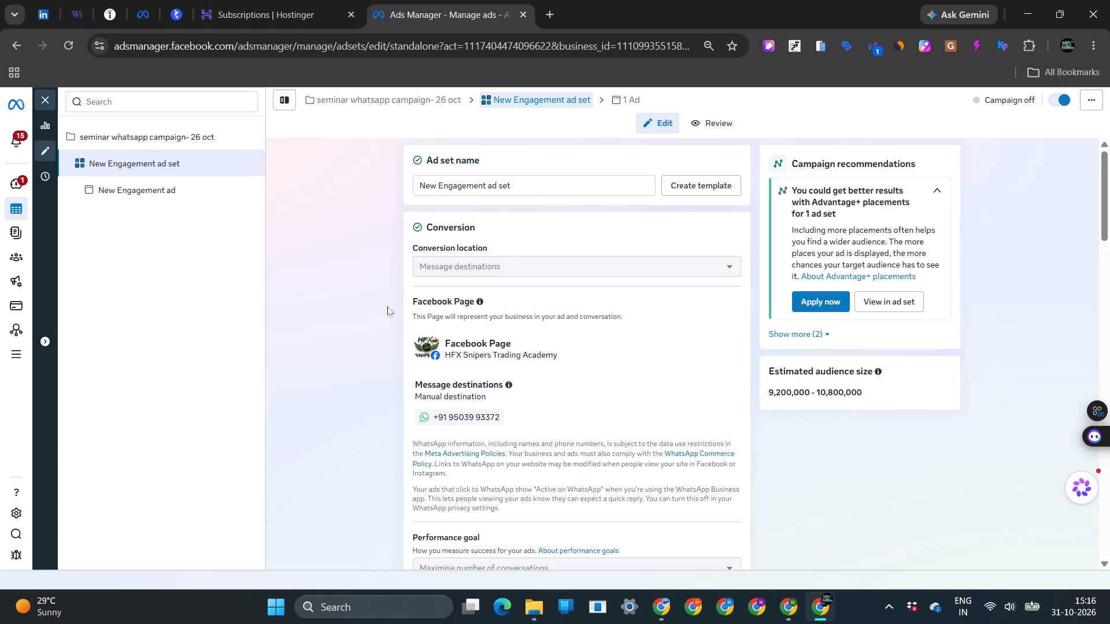
pyautogui.scroll(-2, 387, 306)
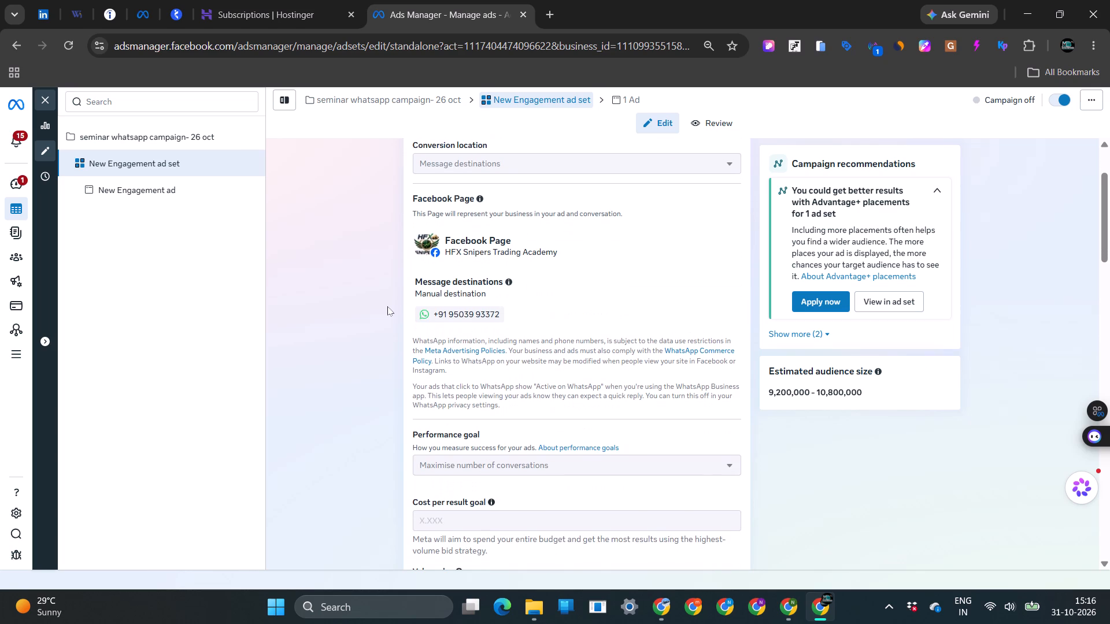
pyautogui.scroll(-3, 387, 306)
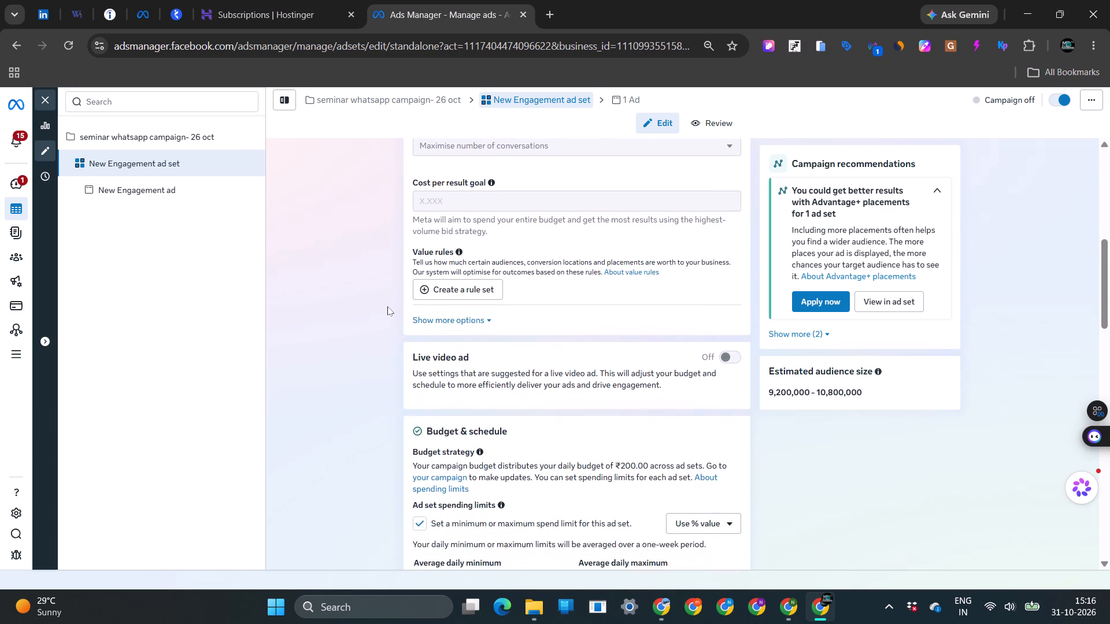
pyautogui.scroll(-7, 387, 306)
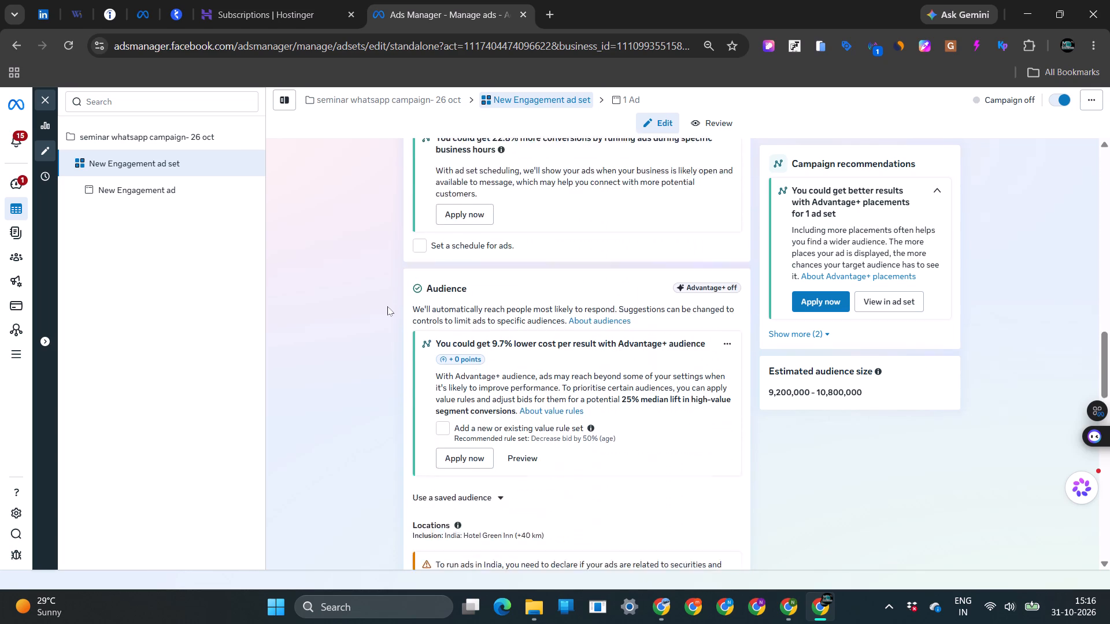
pyautogui.scroll(-2, 387, 306)
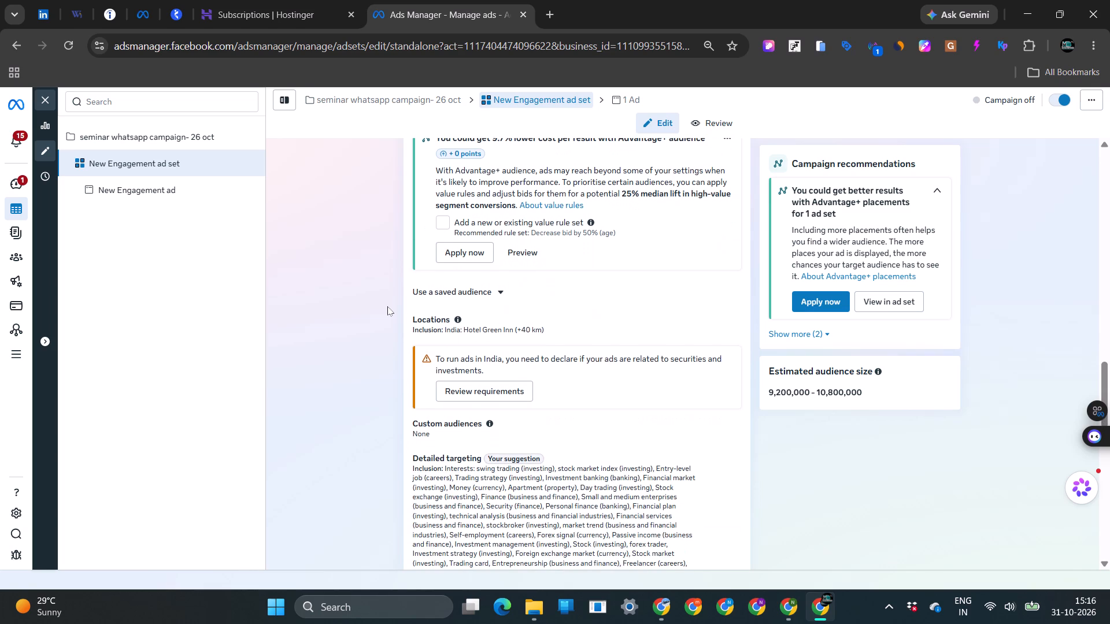
pyautogui.click(139, 3)
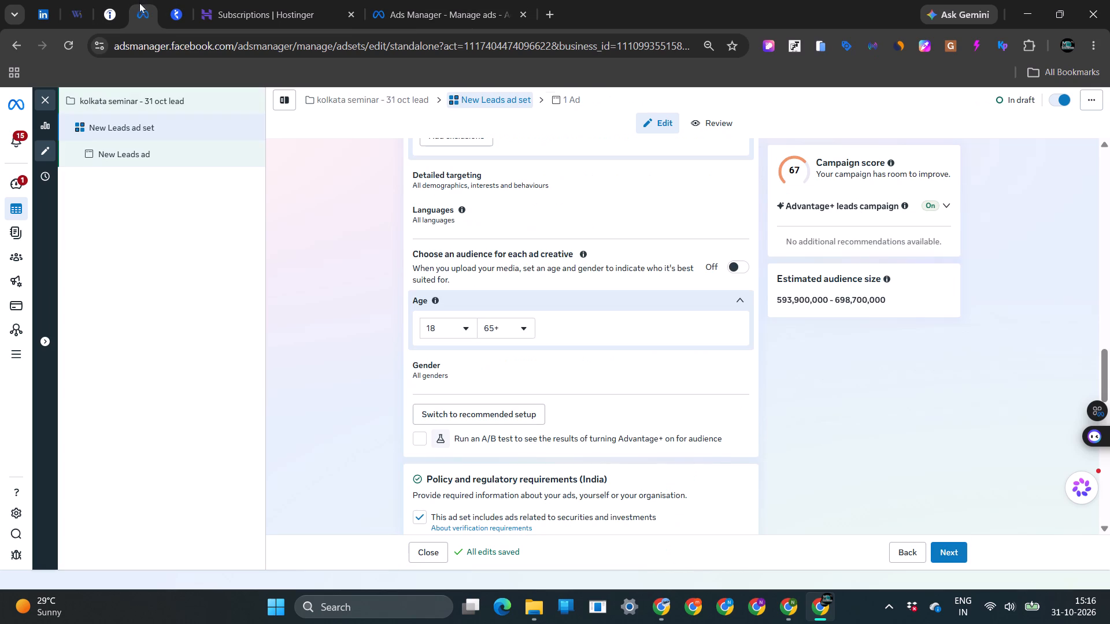
pyautogui.click(445, 1)
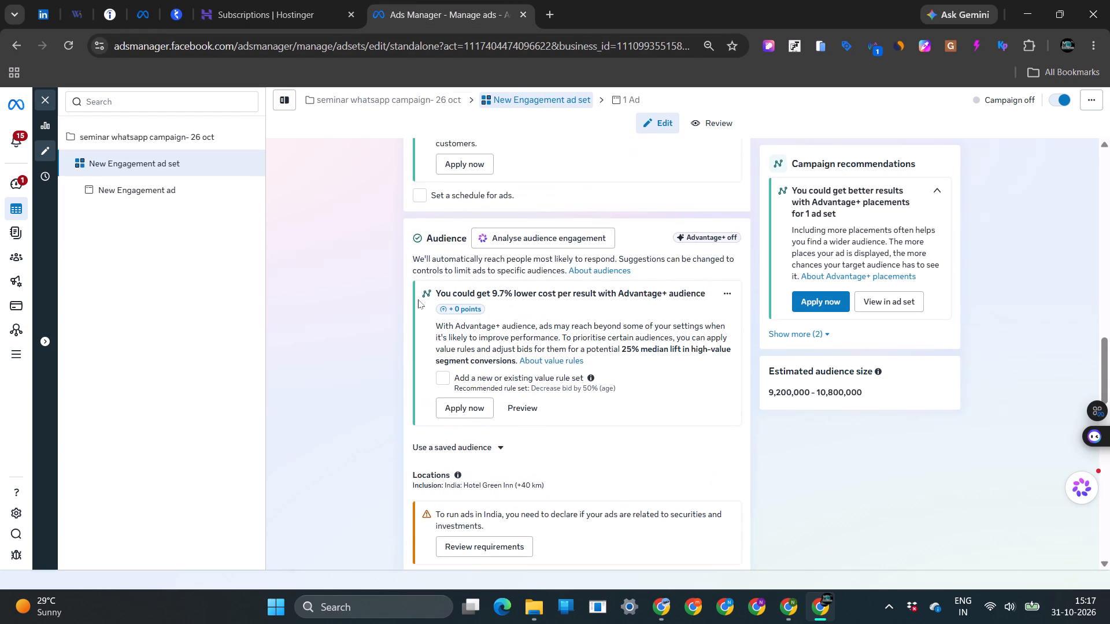
# Set the audience location of the Kolkata seminar draft's New Leads ad set to Hotel Green Inn, Kolkata, West Bengal.
pyautogui.click(150, 0)
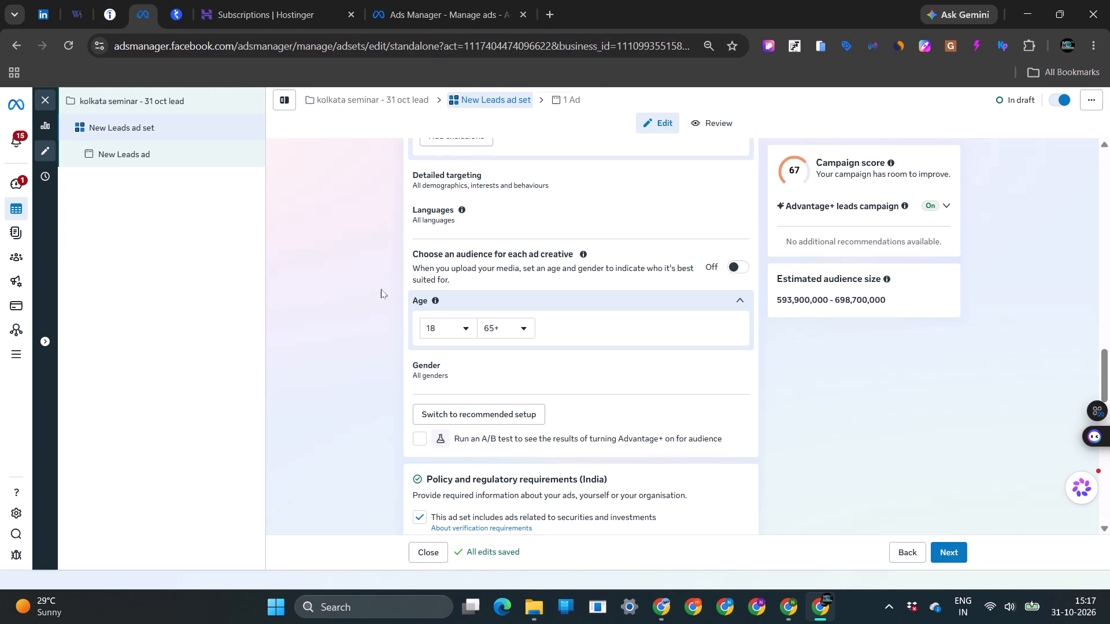
pyautogui.scroll(4, 327, 343)
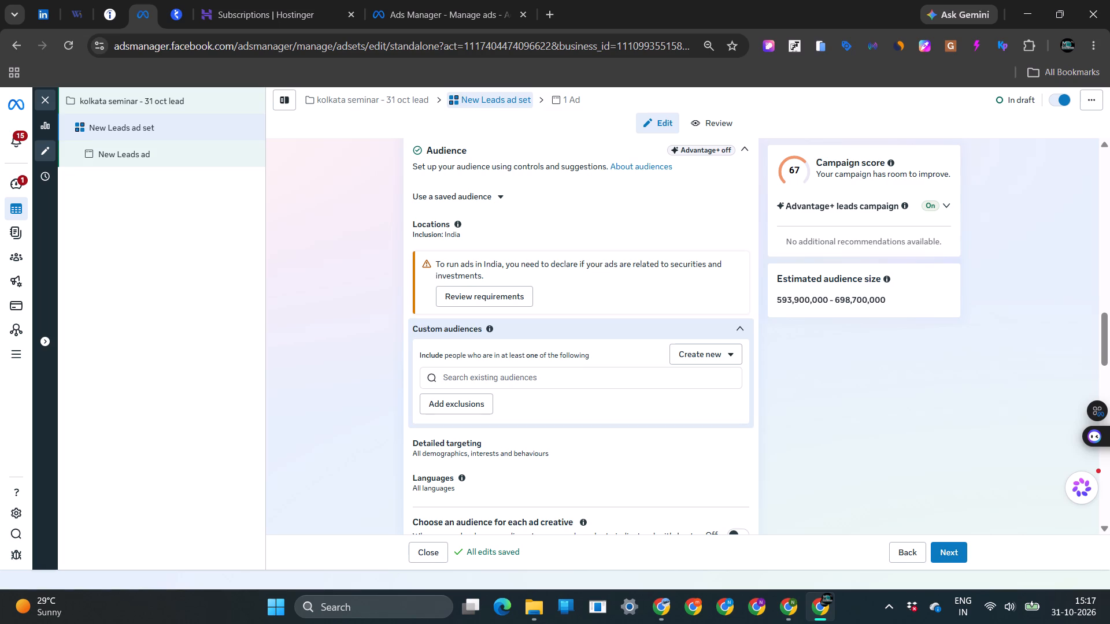
pyautogui.click(536, 377)
pyautogui.click(382, 433)
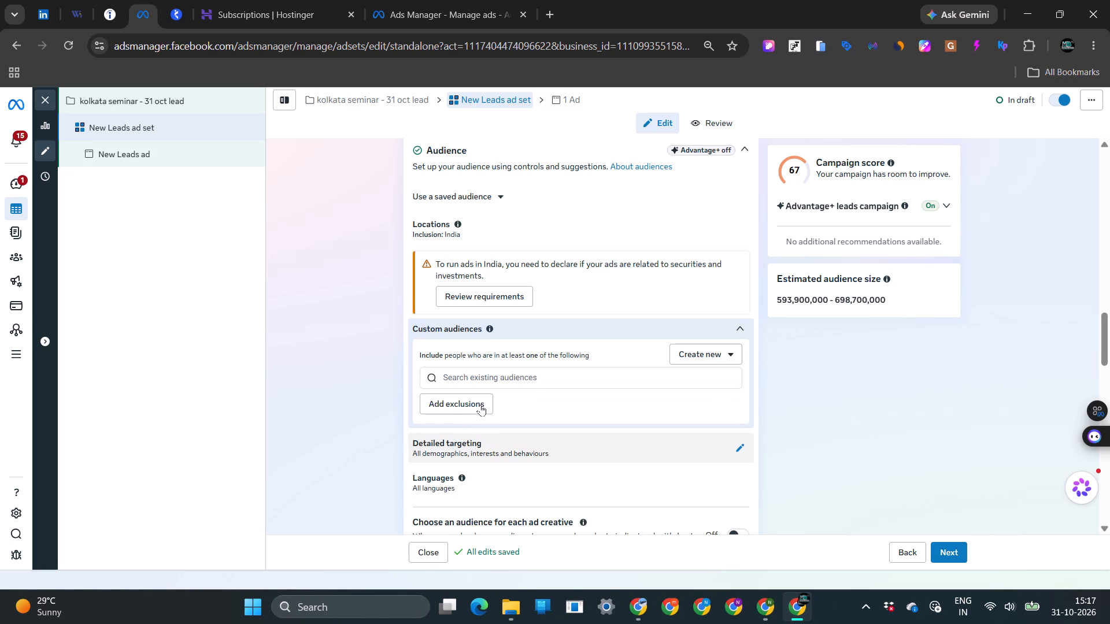
pyautogui.scroll(1, 483, 261)
pyautogui.click(506, 247)
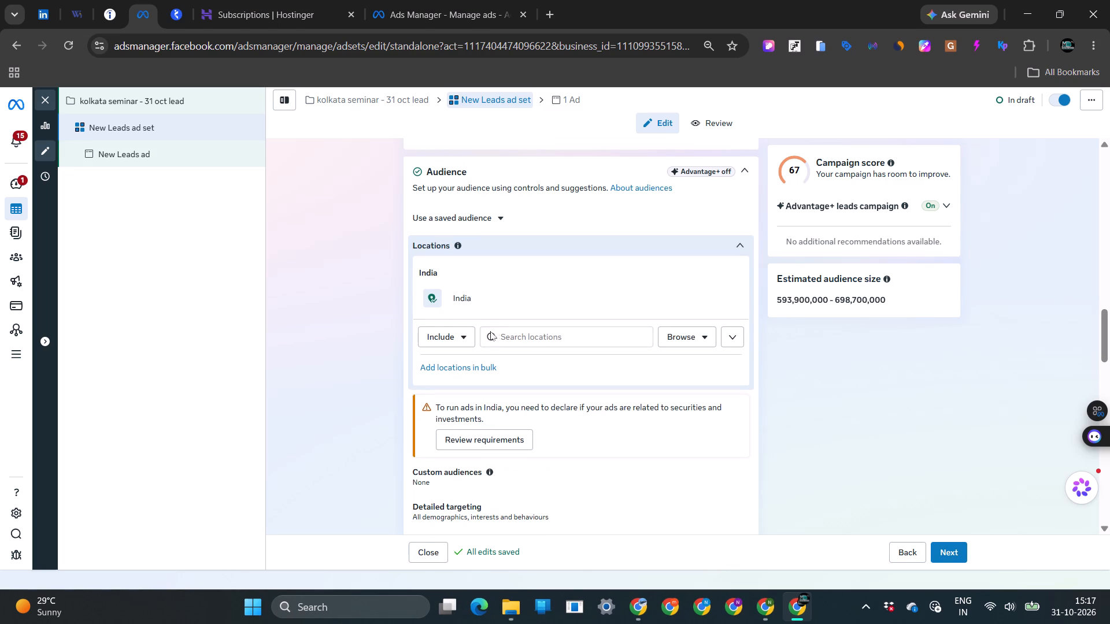
pyautogui.click(498, 334)
pyautogui.click(507, 337)
pyautogui.write('hotel green in')
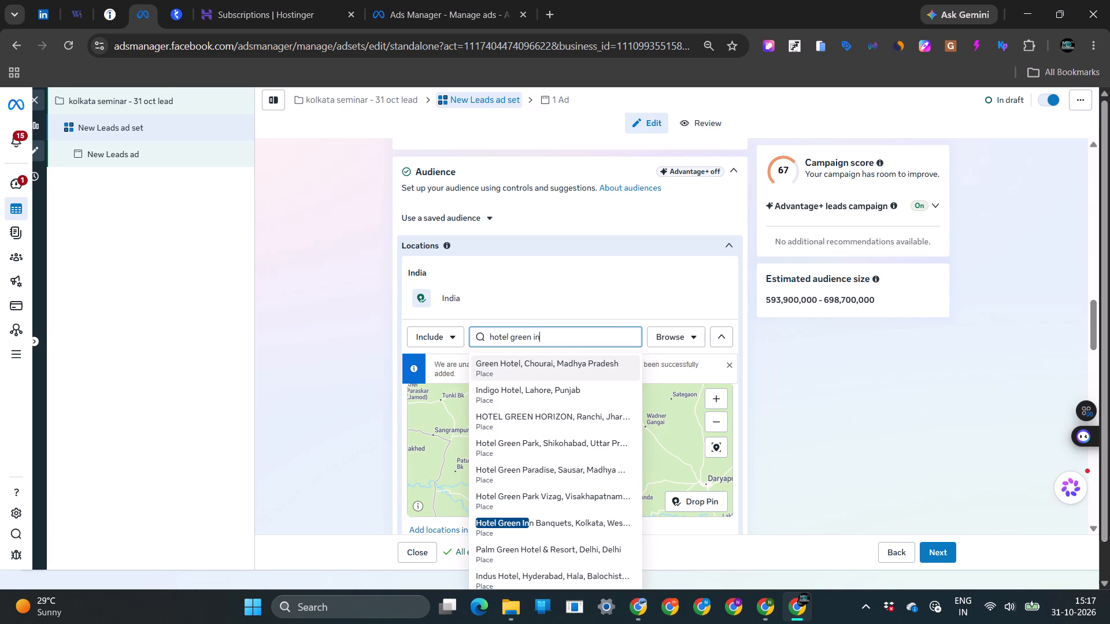
pyautogui.scroll(2, 542, 388)
pyautogui.press('n')
pyautogui.click(567, 367)
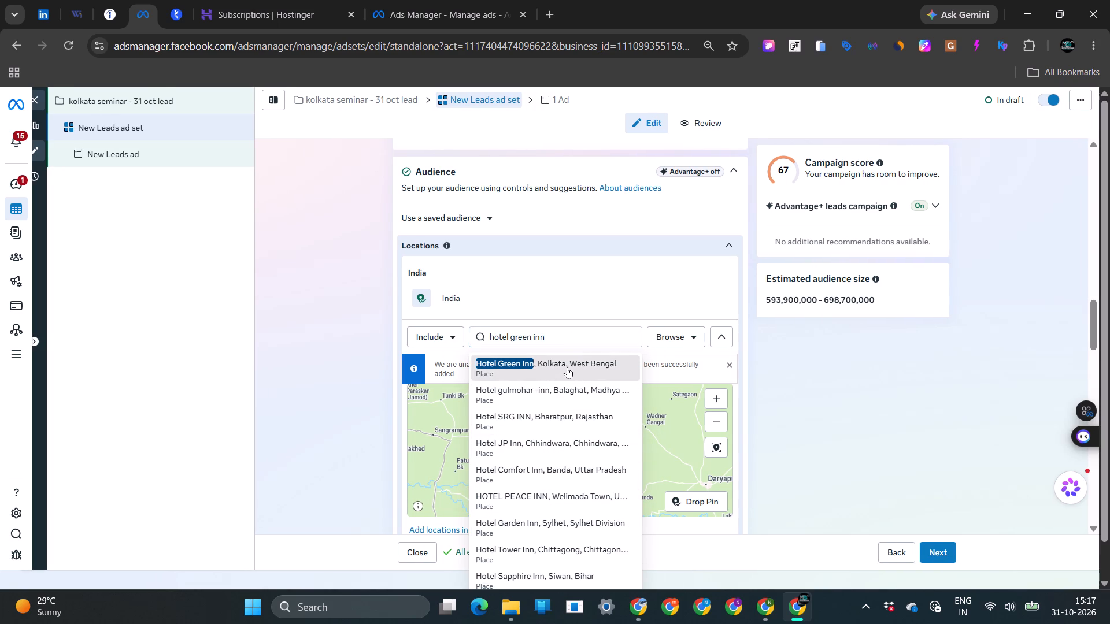
# Set the targeting radius around Hotel Green Inn to 55 km.
pyautogui.click(551, 302)
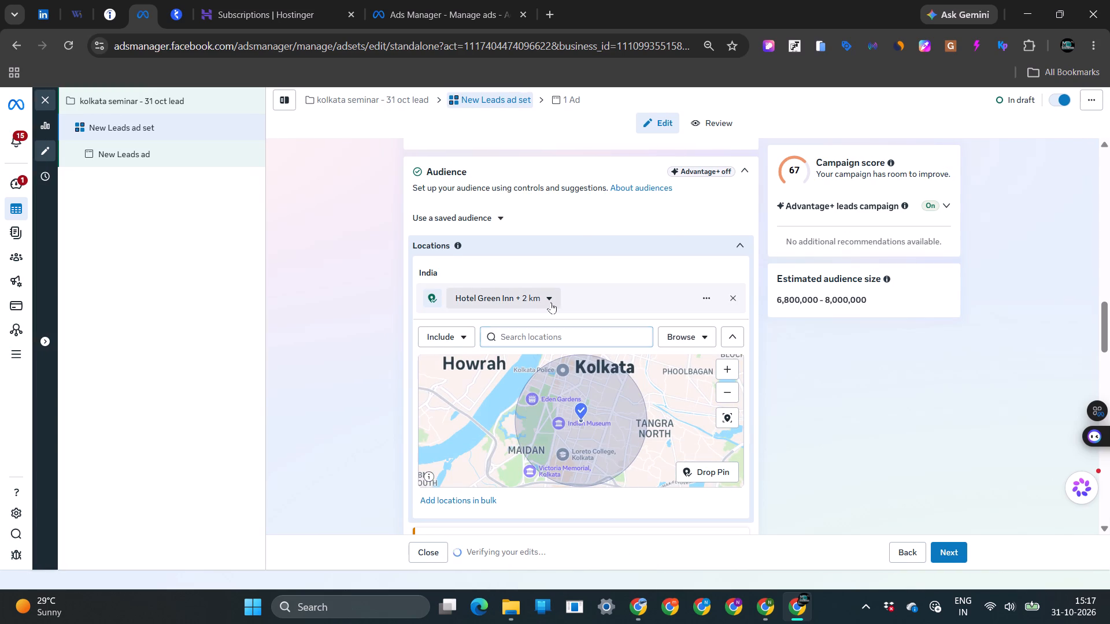
pyautogui.moveTo(462, 331); pyautogui.dragTo(480, 335)
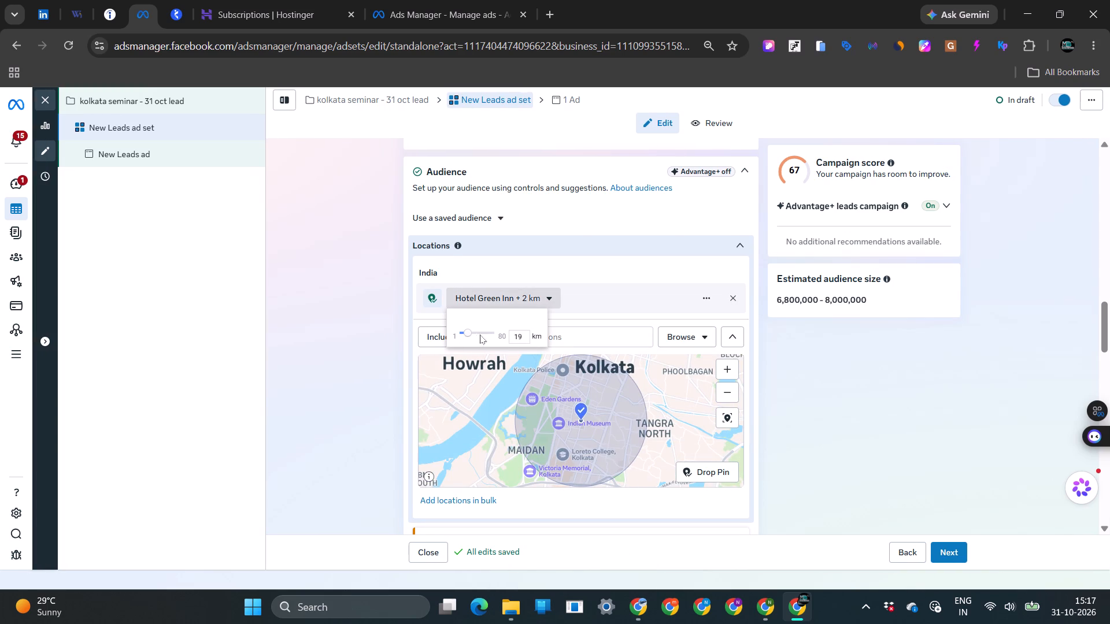
pyautogui.moveTo(480, 335); pyautogui.dragTo(489, 337)
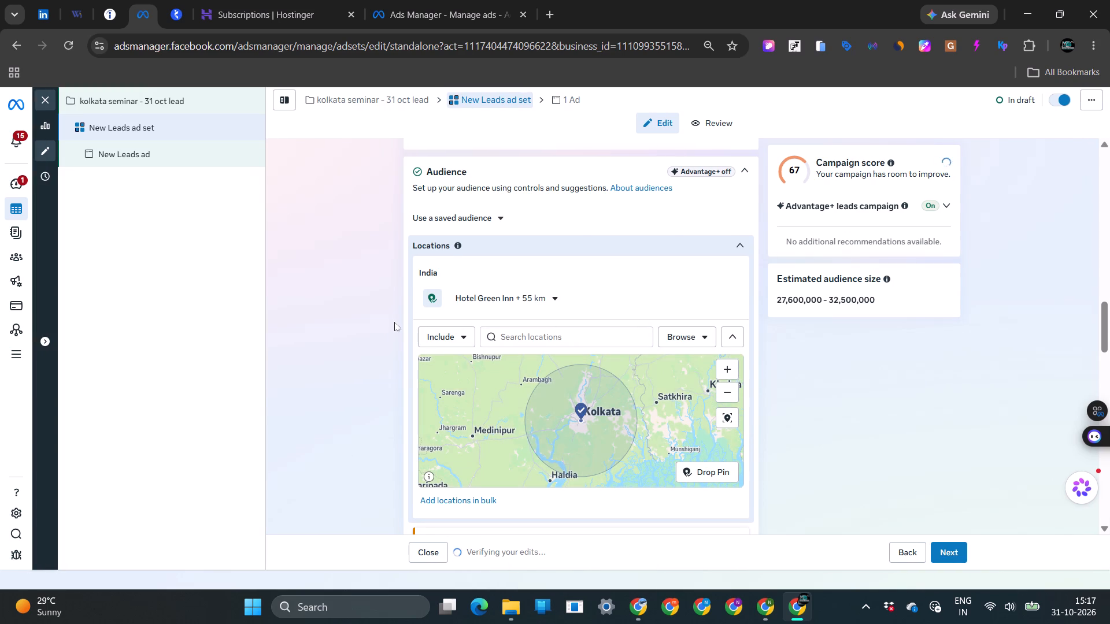
pyautogui.click(394, 330)
# Compare the draft ad set's remaining audience settings with the detailed targeting, age and gender used in the 26 October seminar WhatsApp ad set.
pyautogui.scroll(-3, 394, 330)
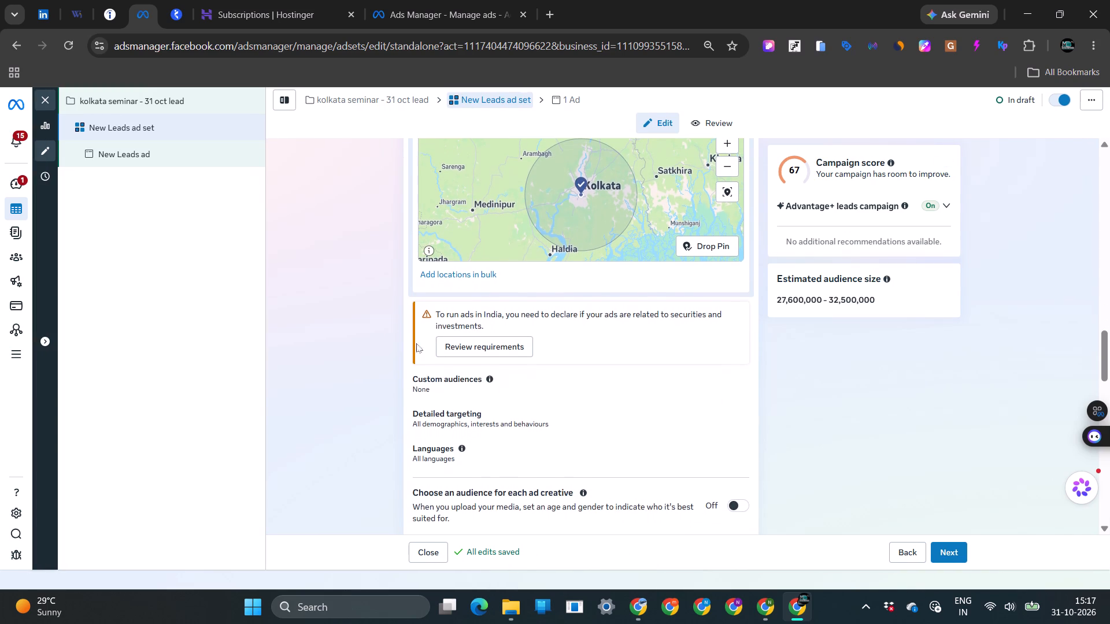
pyautogui.scroll(-2, 482, 435)
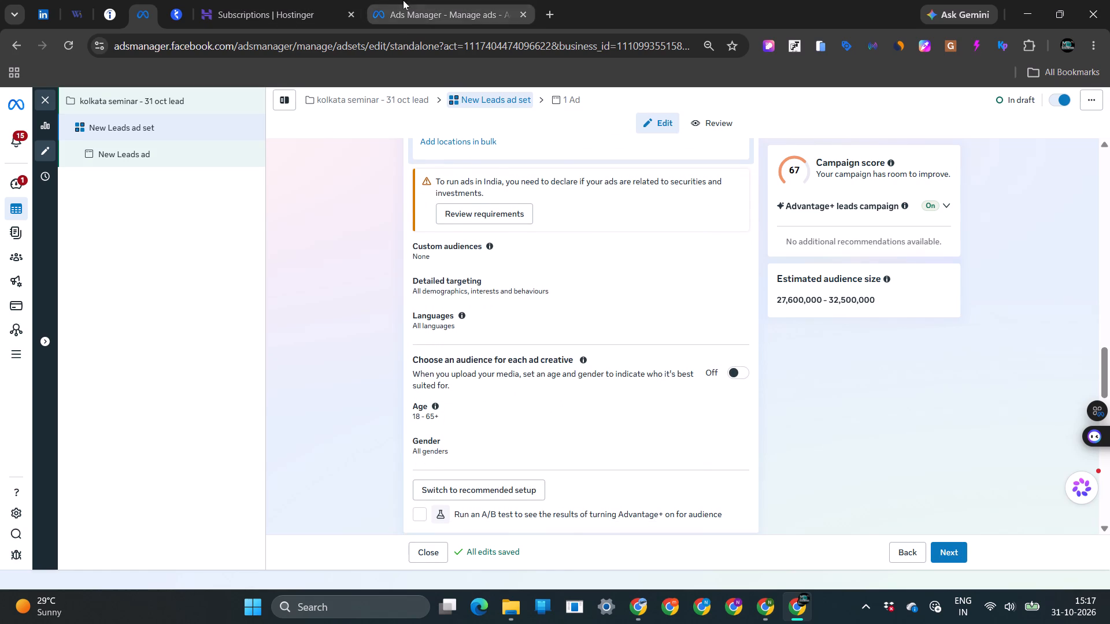
pyautogui.click(472, 281)
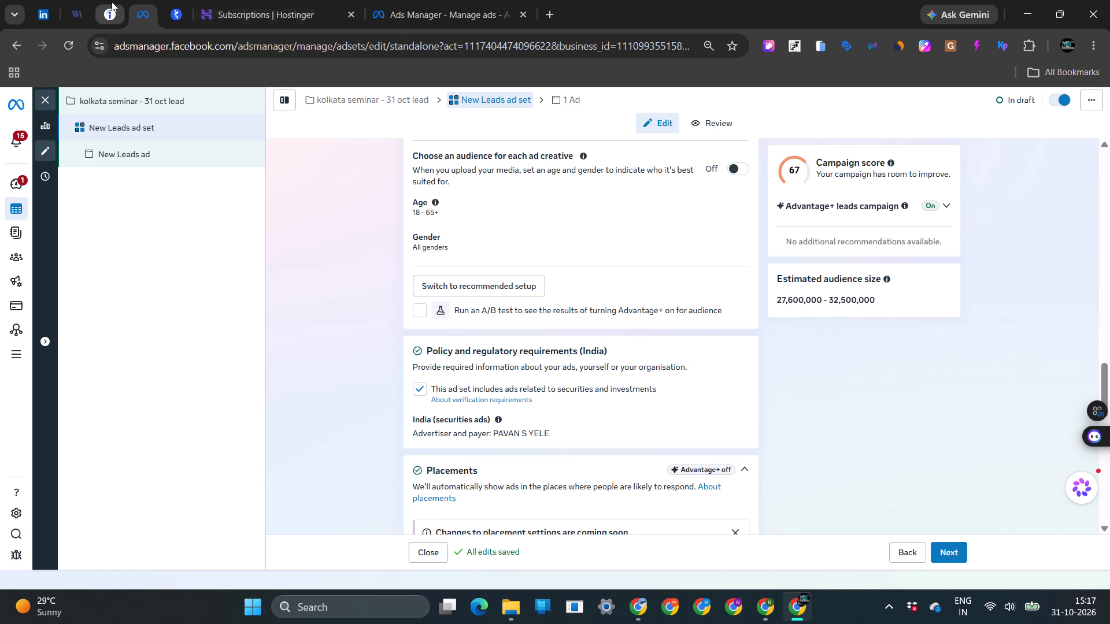
pyautogui.click(493, 0)
pyautogui.scroll(-3, 448, 280)
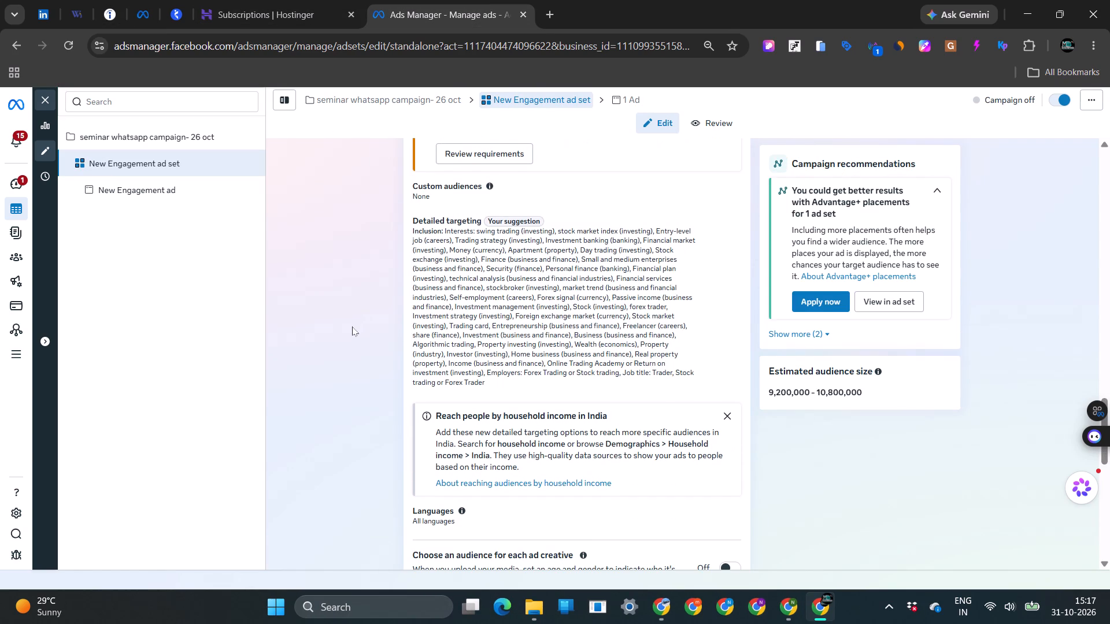
pyautogui.scroll(-3, 352, 326)
pyautogui.scroll(3, 352, 326)
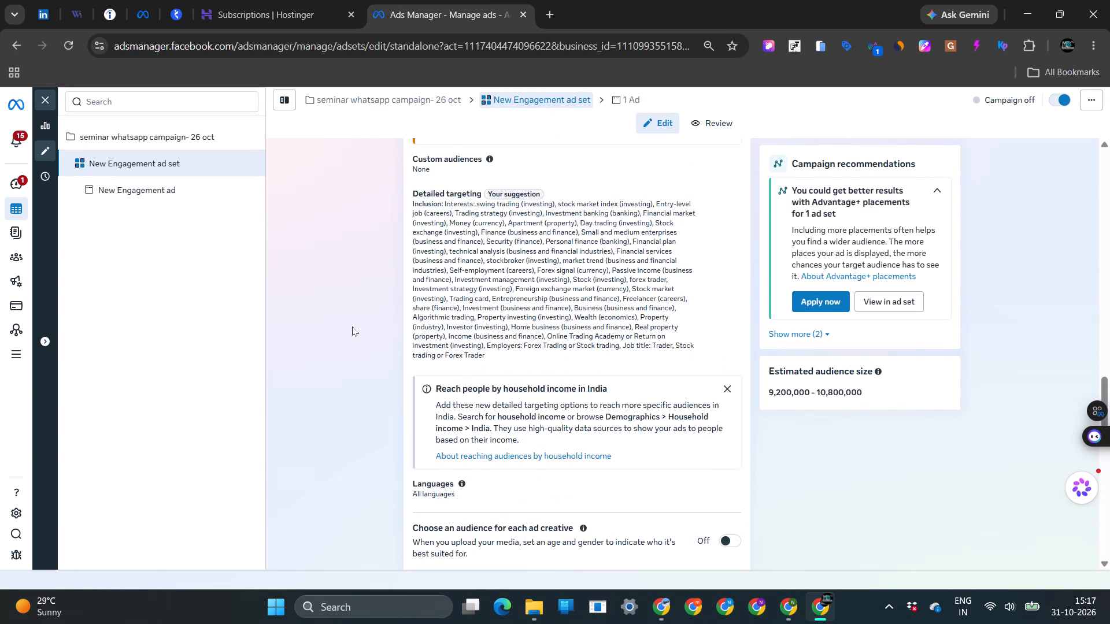
pyautogui.scroll(1, 377, 259)
pyautogui.click(145, 0)
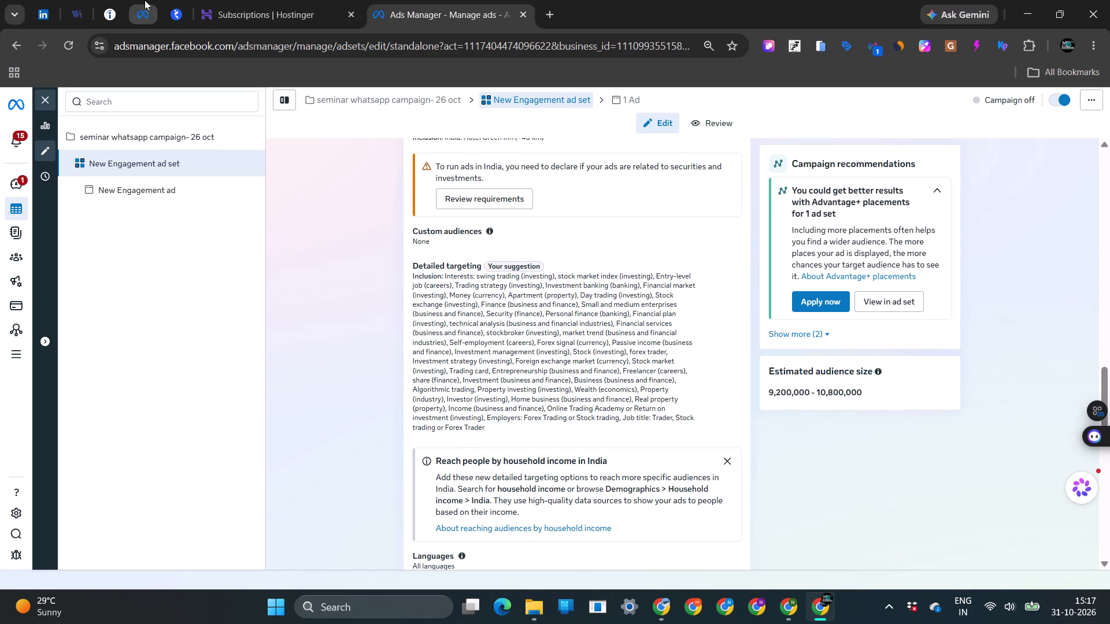
pyautogui.click(433, 0)
pyautogui.scroll(-5, 349, 403)
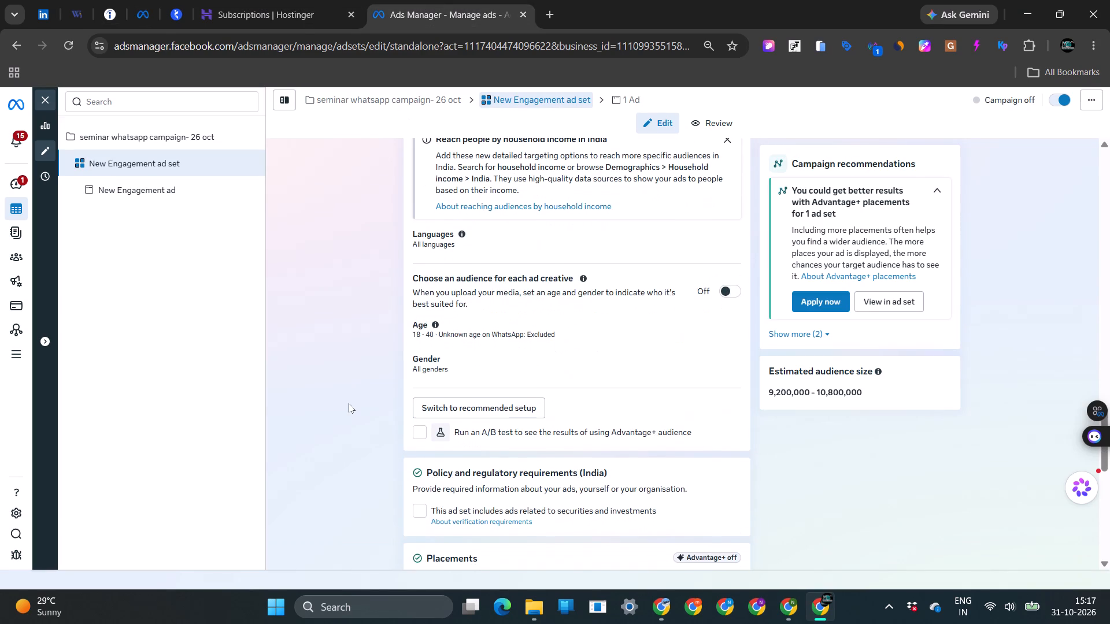
pyautogui.scroll(2, 349, 403)
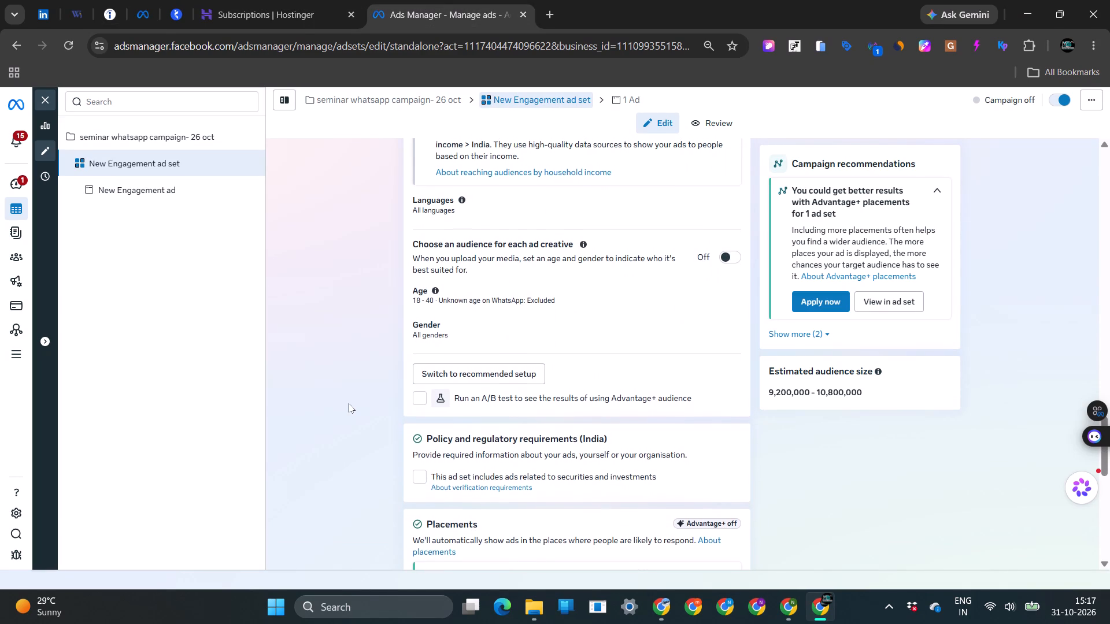
pyautogui.scroll(4, 349, 403)
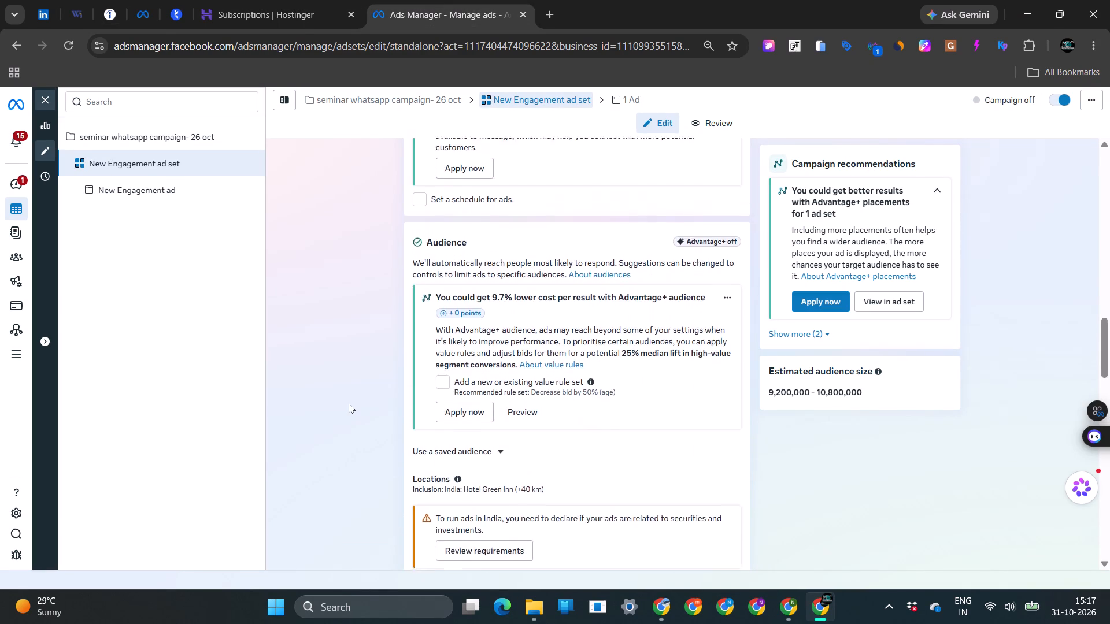
pyautogui.scroll(-2, 349, 403)
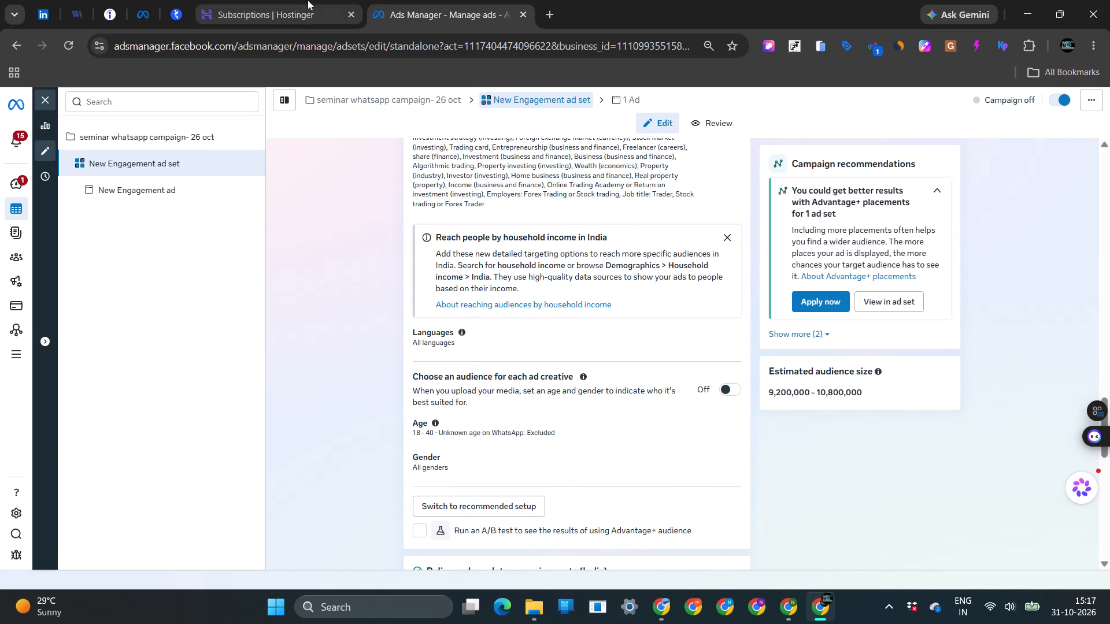
# Switch to the HFX Script Analysis chat in ChatGPT and read the plan's location, budget, audience targeting and creative recommendations.
pyautogui.click(785, 619)
pyautogui.click(604, 0)
pyautogui.click(549, 0)
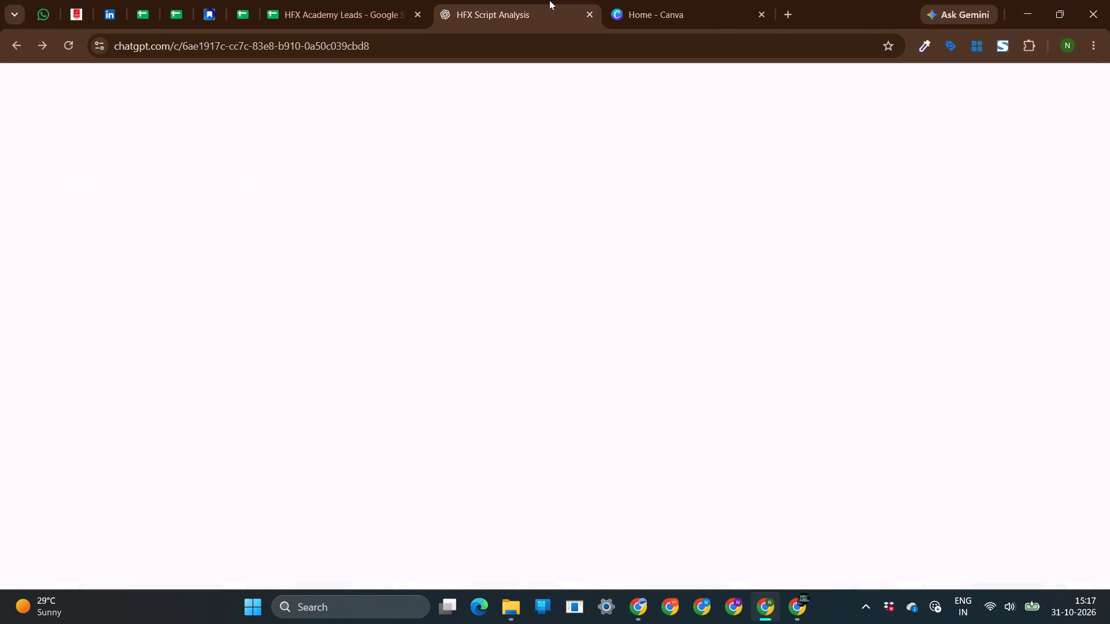
pyautogui.click(471, 554)
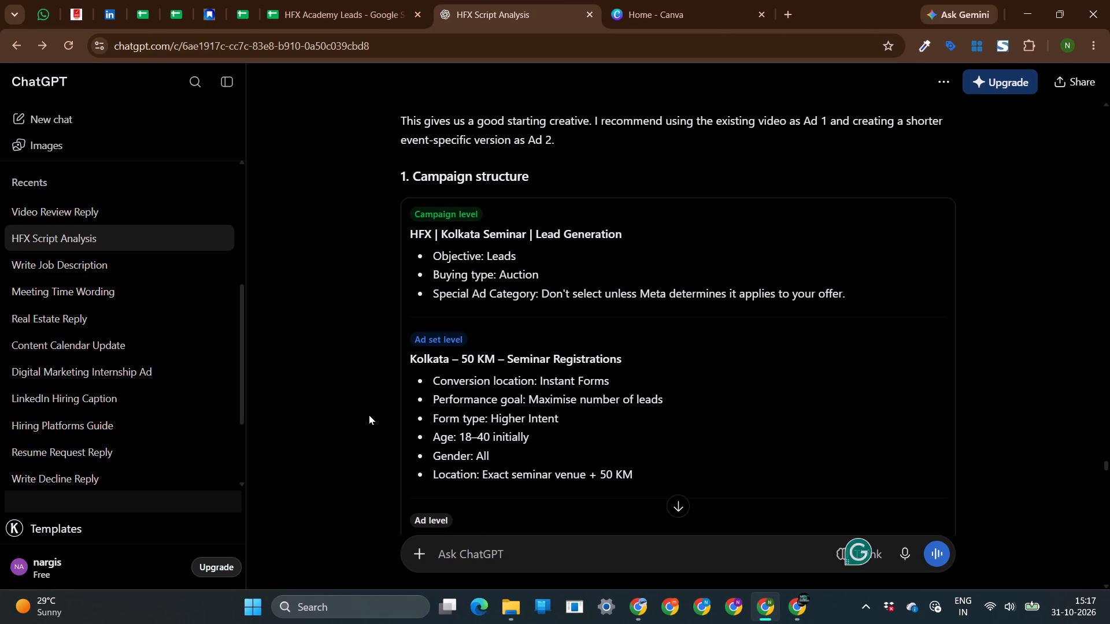
pyautogui.scroll(-5, 369, 415)
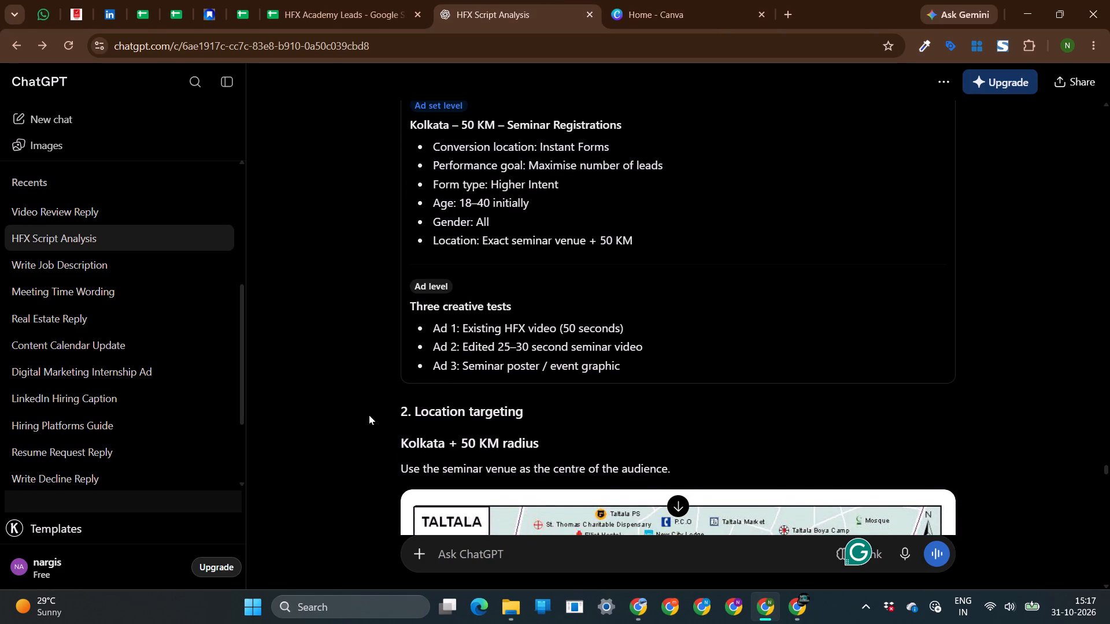
pyautogui.scroll(-7, 369, 415)
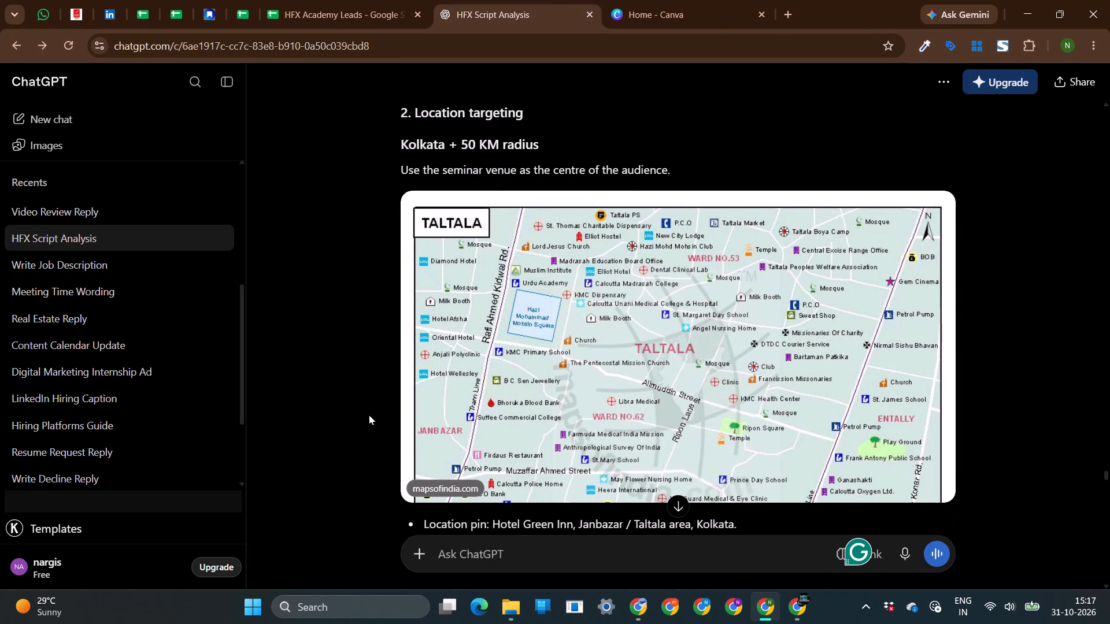
pyautogui.scroll(-2, 369, 415)
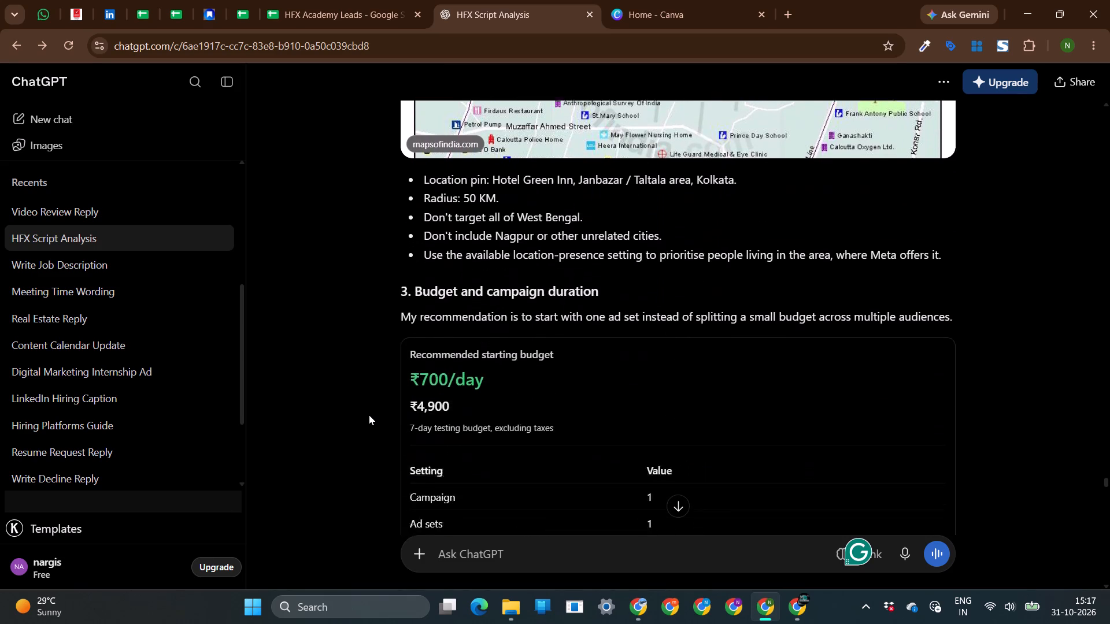
pyautogui.scroll(-4, 369, 415)
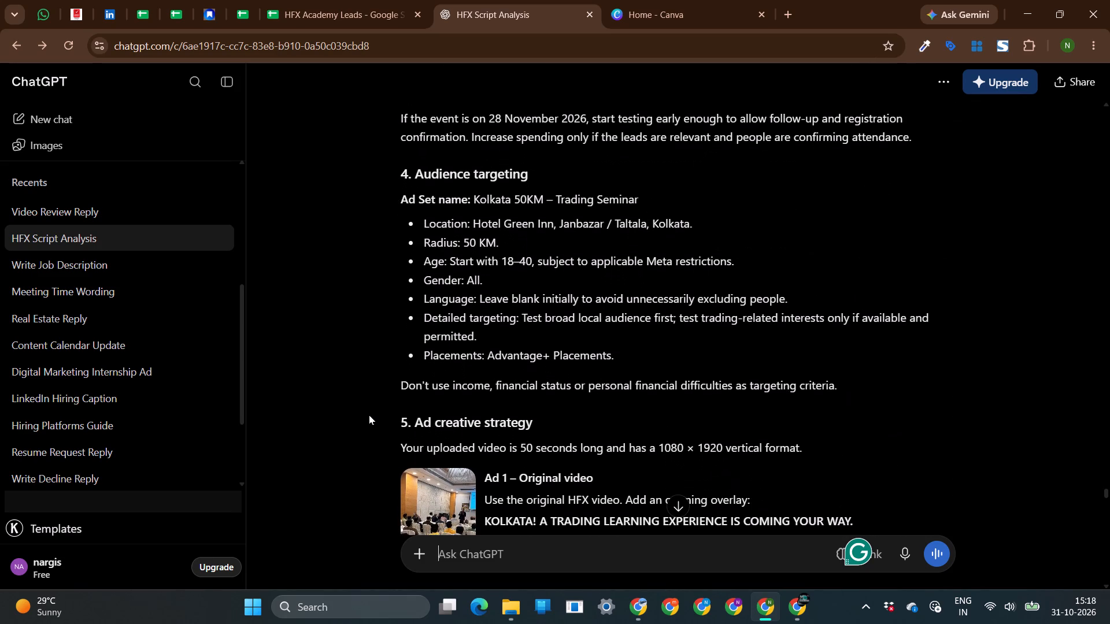
pyautogui.scroll(-1, 369, 415)
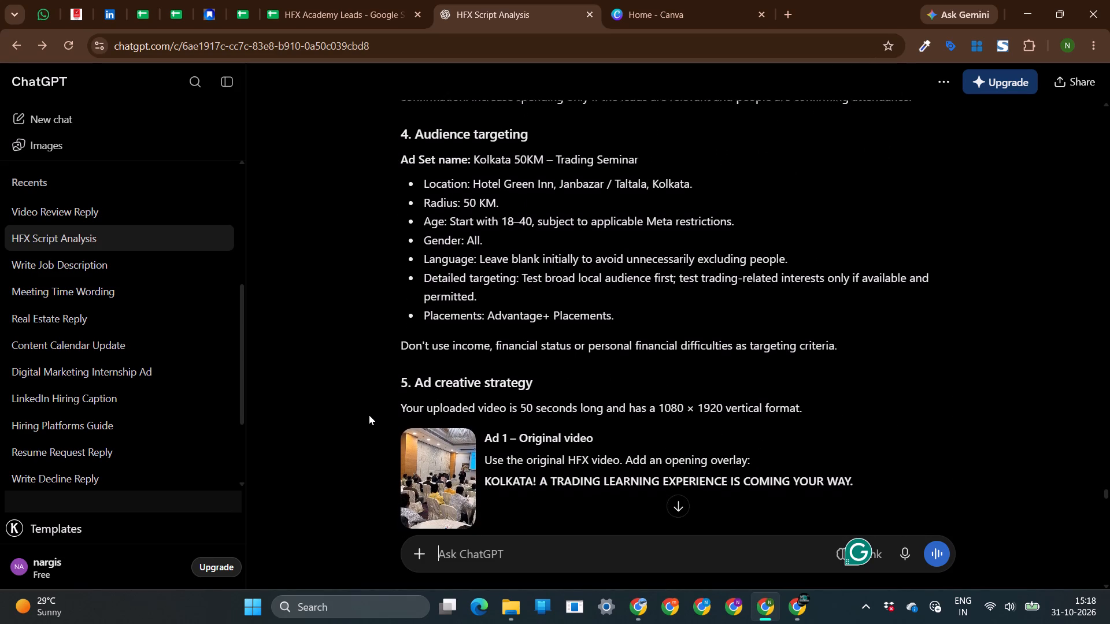
pyautogui.scroll(-1, 369, 415)
# Return to the 26 October seminar WhatsApp ad set in Ads Manager and recheck its location, detailed targeting and age settings.
pyautogui.click(672, 143)
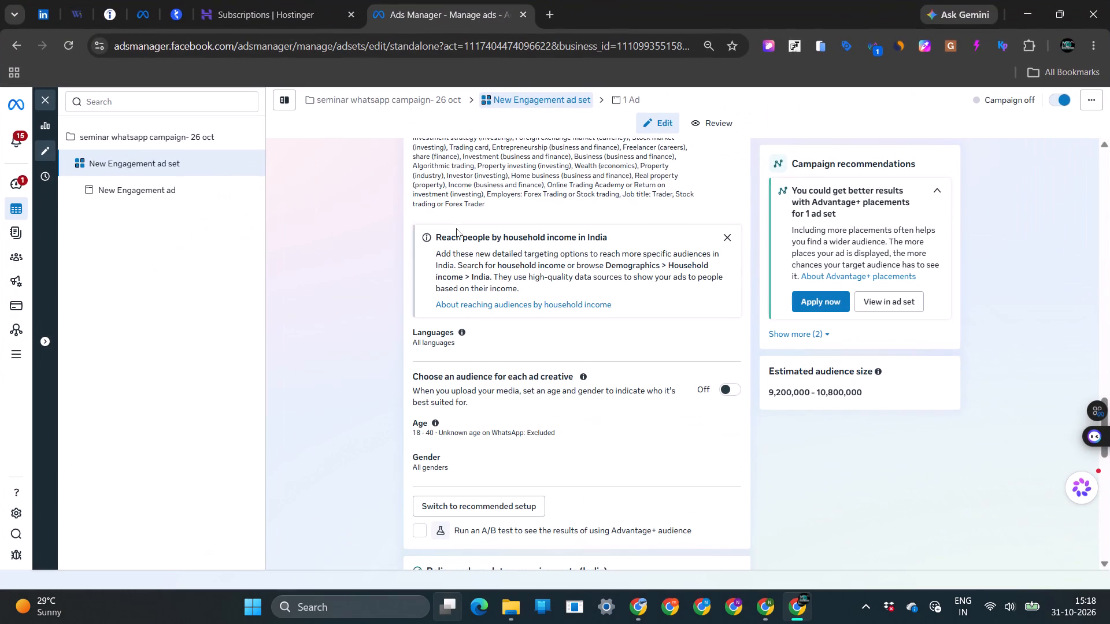
pyautogui.scroll(5, 343, 277)
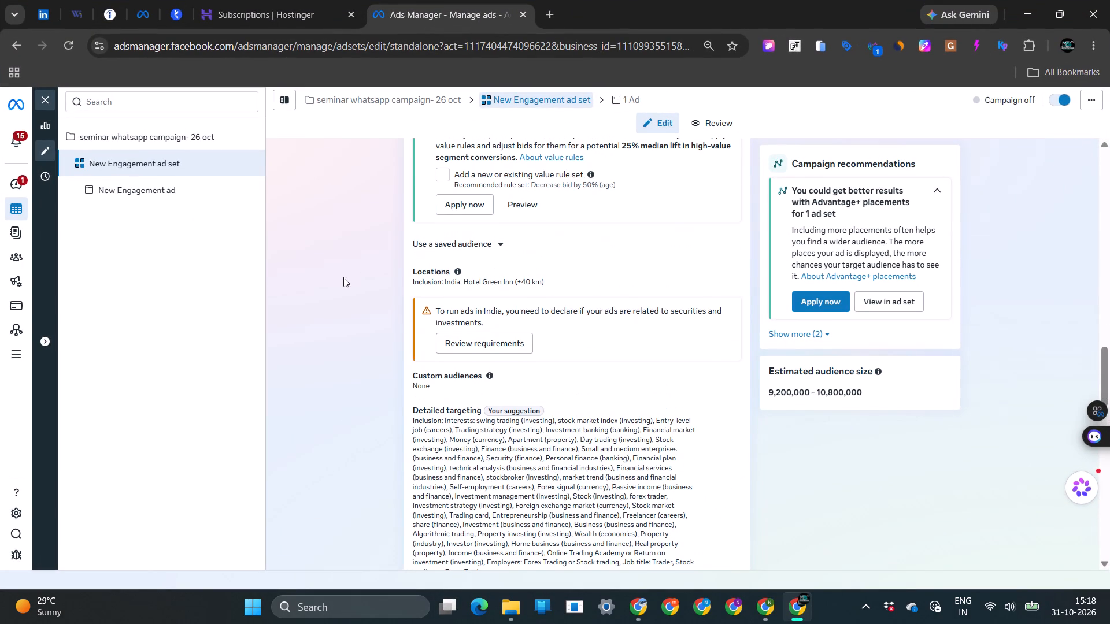
pyautogui.scroll(-2, 413, 348)
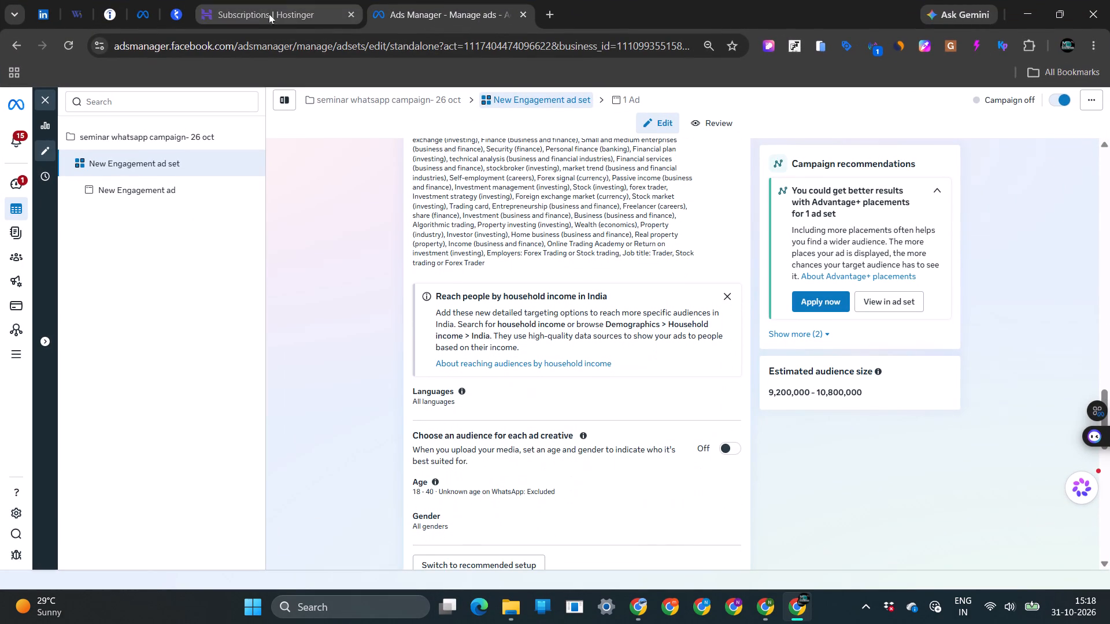
# Return to the draft Kolkata seminar leads ad set, set its maximum age to 40 and stop using the age range as a suggestion.
pyautogui.click(124, 10)
pyautogui.click(143, 9)
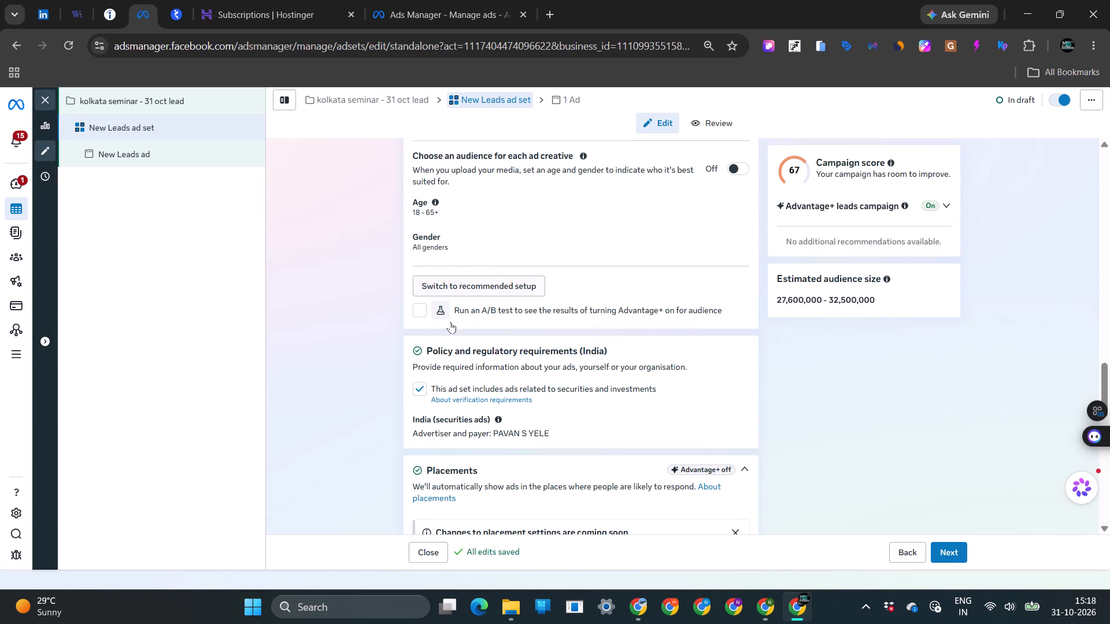
pyautogui.scroll(1, 348, 365)
pyautogui.click(502, 263)
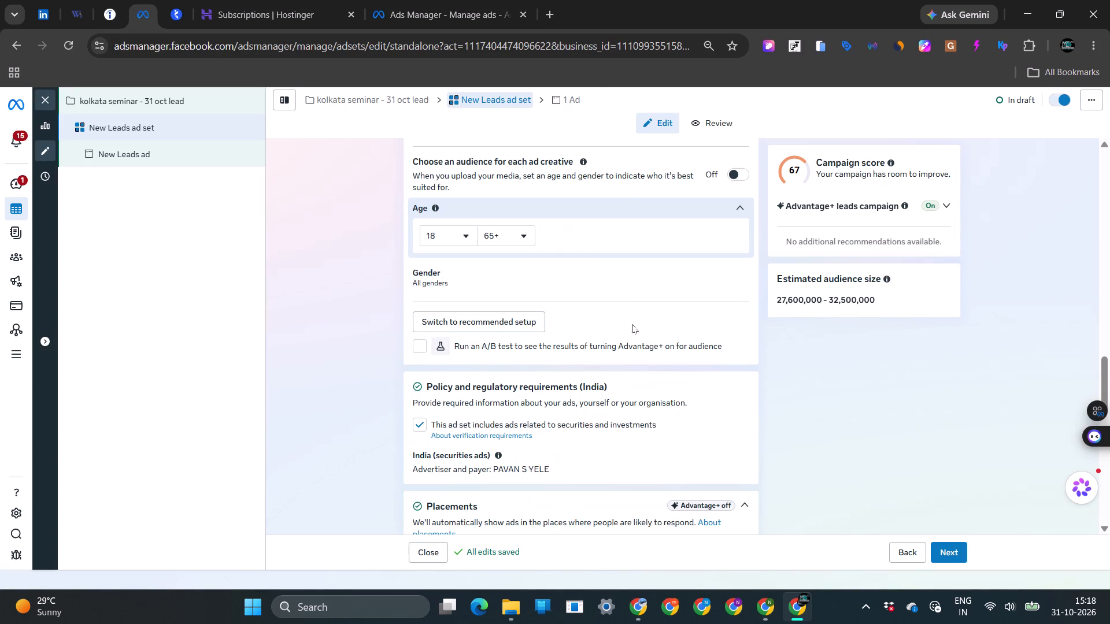
pyautogui.click(523, 246)
pyautogui.scroll(3, 504, 335)
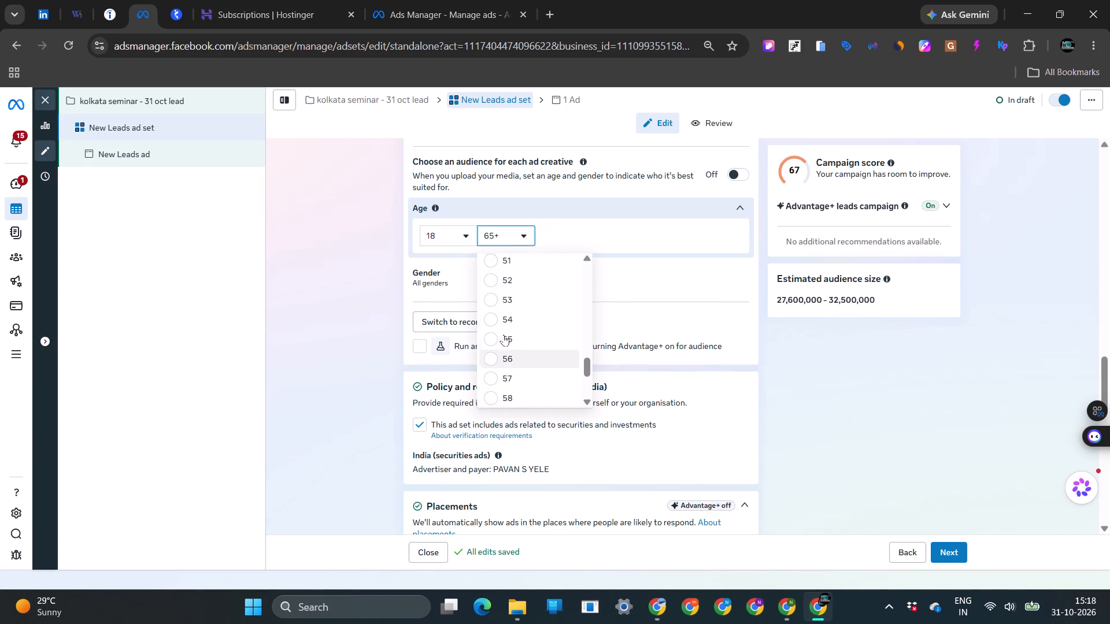
pyautogui.scroll(2, 504, 335)
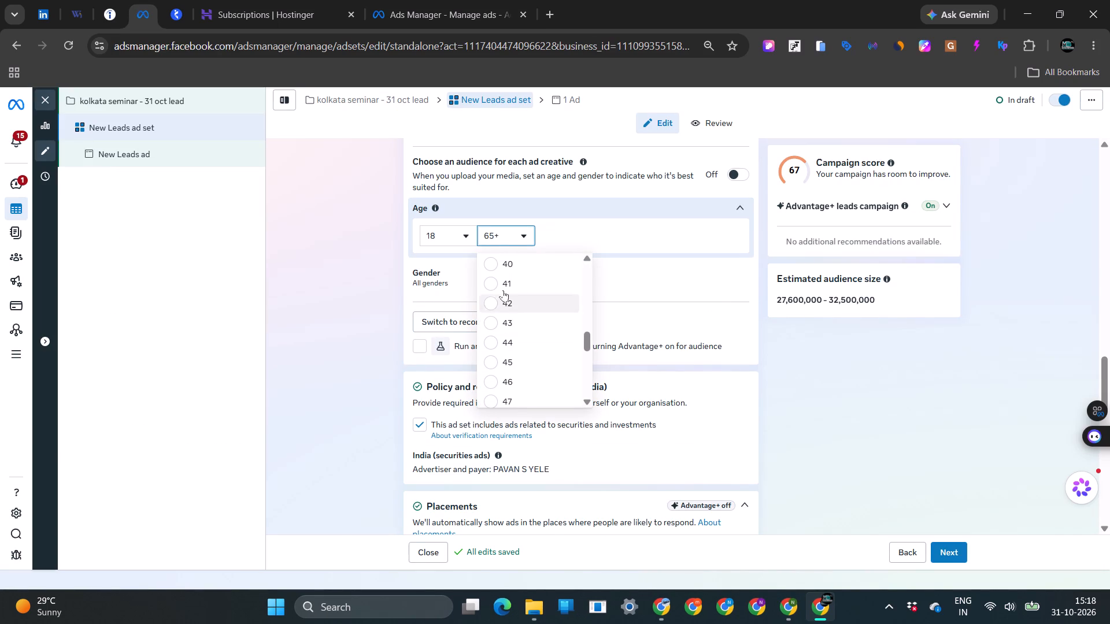
pyautogui.click(495, 266)
pyautogui.click(422, 258)
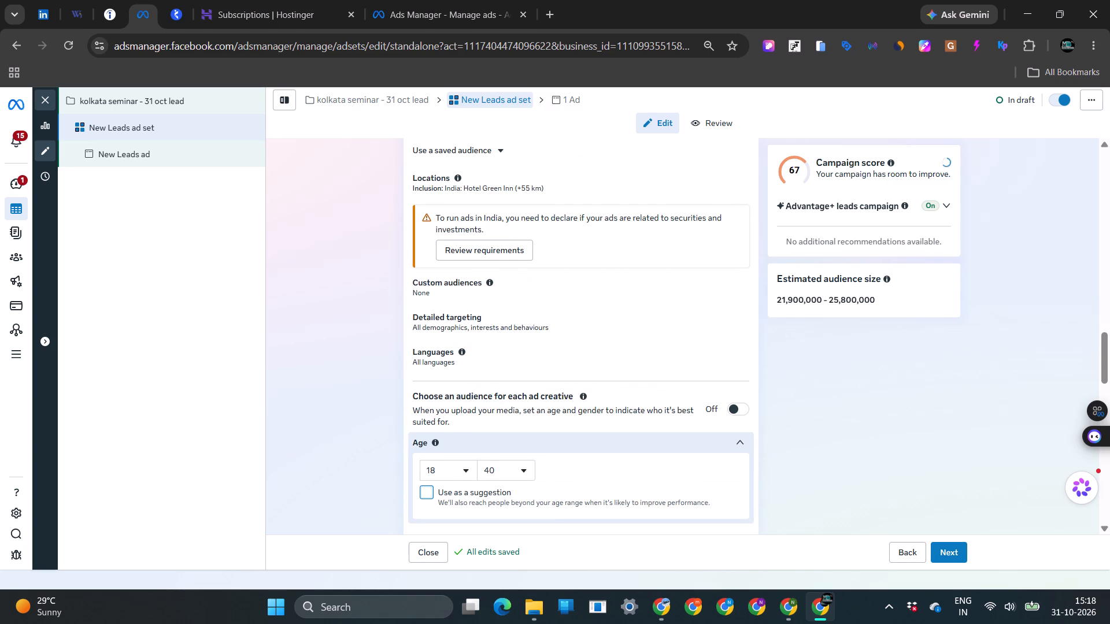
pyautogui.click(417, 414)
pyautogui.click(392, 365)
# Open the draft ad set's detailed targeting and review the entries included in the 26 October seminar WhatsApp ad set for reference.
pyautogui.click(465, 325)
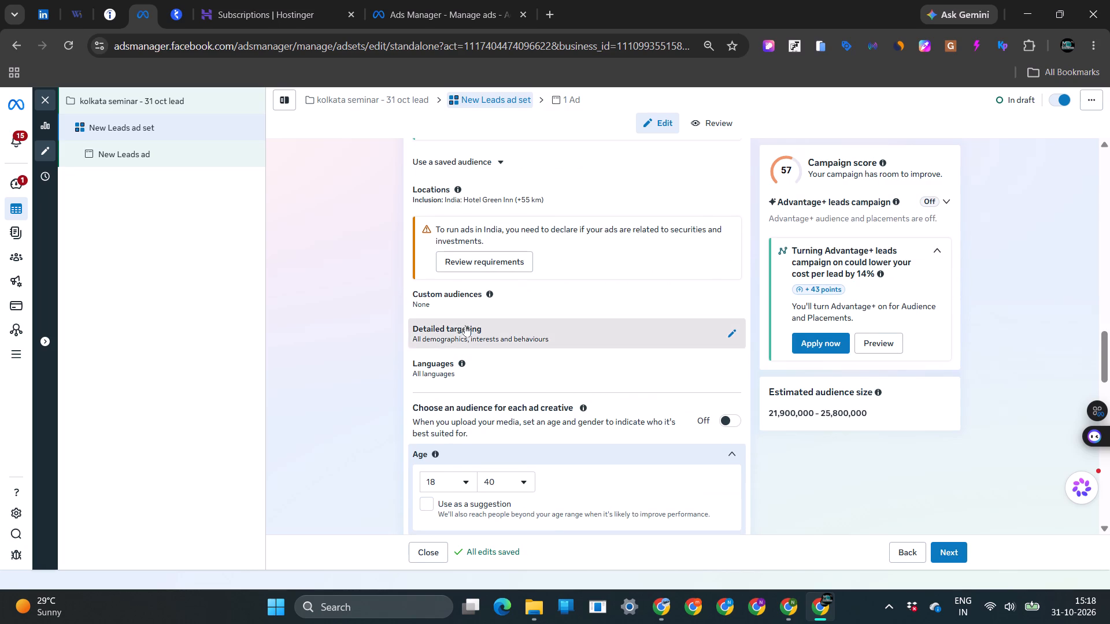
pyautogui.scroll(-1, 306, 268)
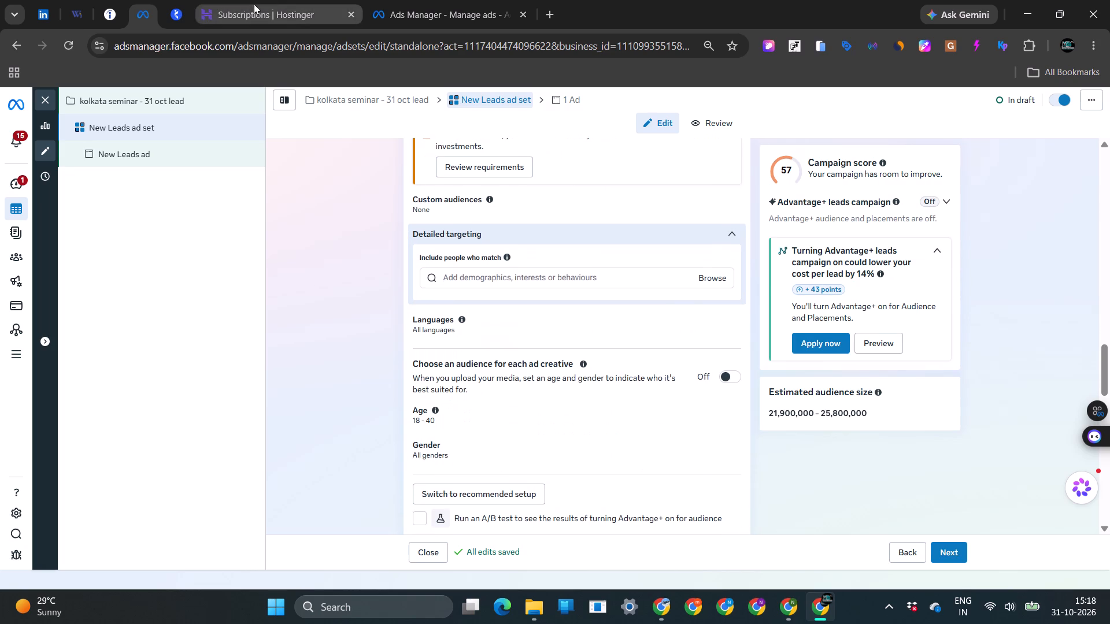
pyautogui.click(254, 6)
pyautogui.click(436, 1)
pyautogui.scroll(1, 396, 355)
pyautogui.click(537, 302)
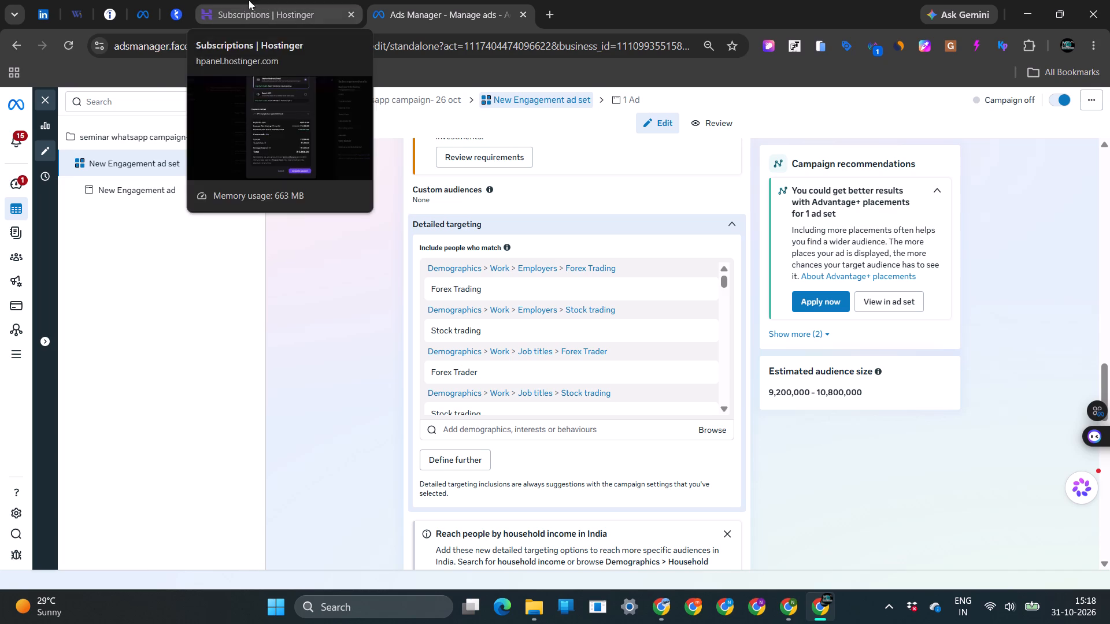
pyautogui.click(136, 5)
# Search the draft's detailed targeting options for "forex trading", clear the search and browse the suggested audiences.
pyautogui.click(473, 281)
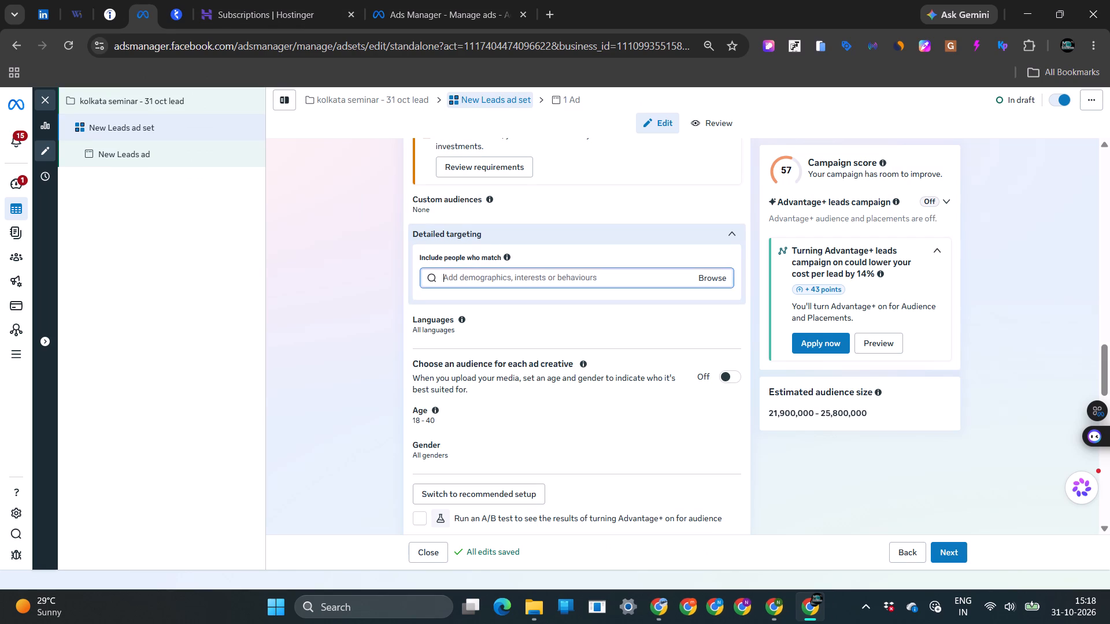
pyautogui.write('forex trading')
pyautogui.press('space')
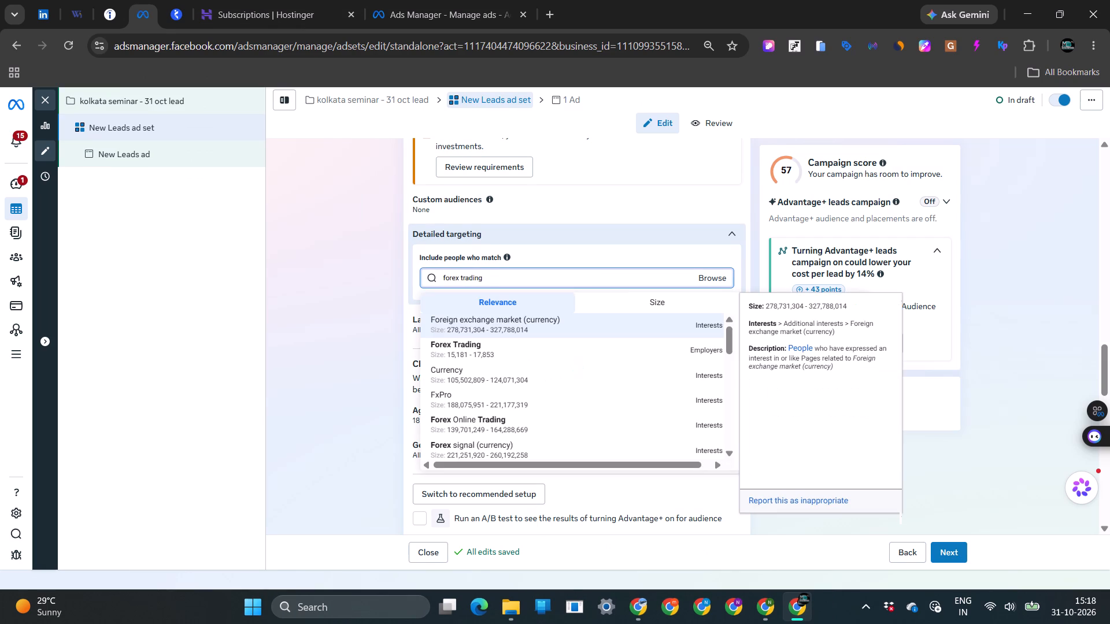
pyautogui.click(473, 281)
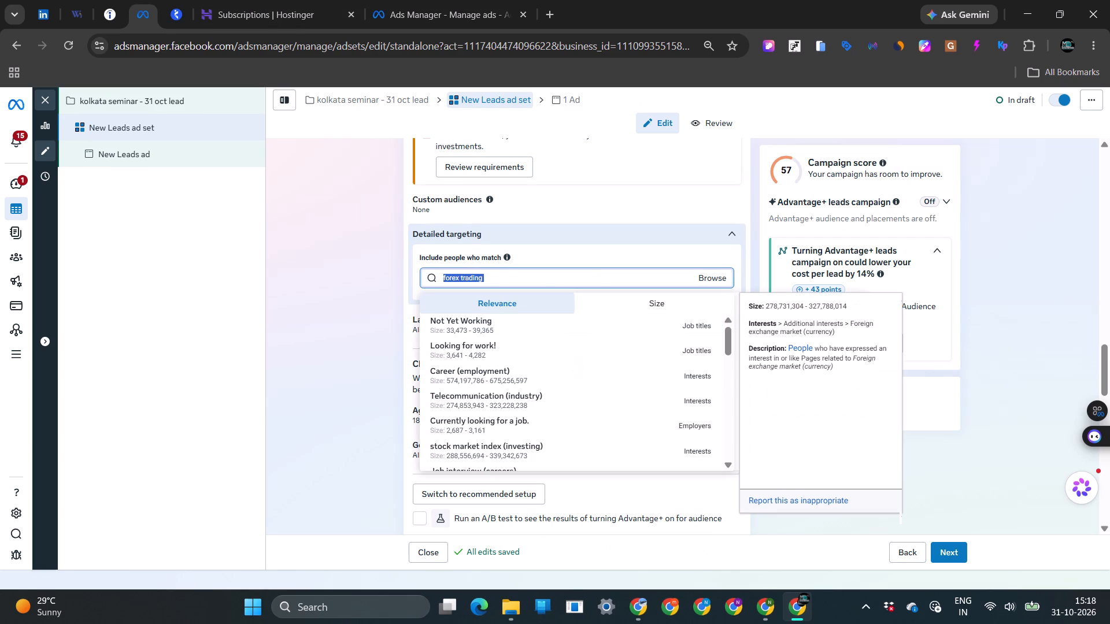
pyautogui.scroll(1, 472, 373)
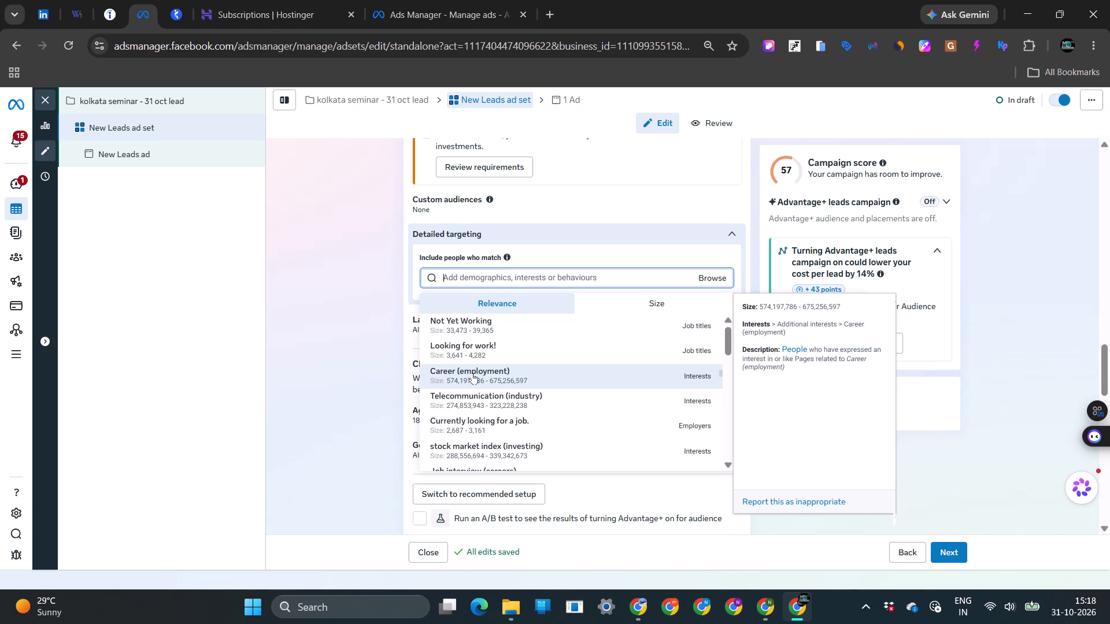
pyautogui.scroll(-2, 472, 373)
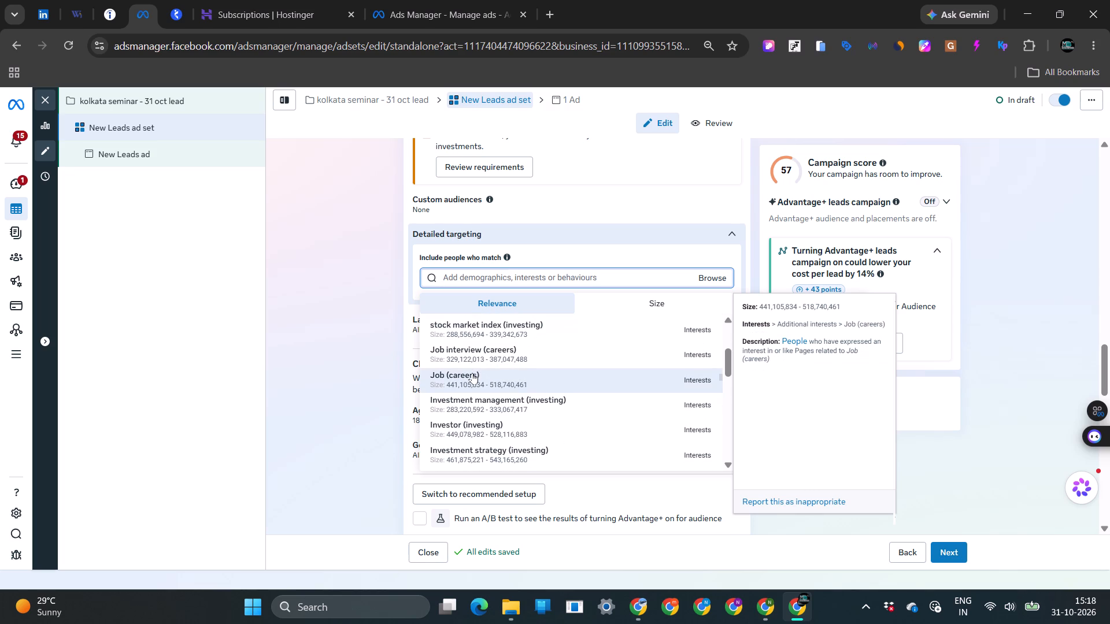
pyautogui.scroll(-1, 507, 398)
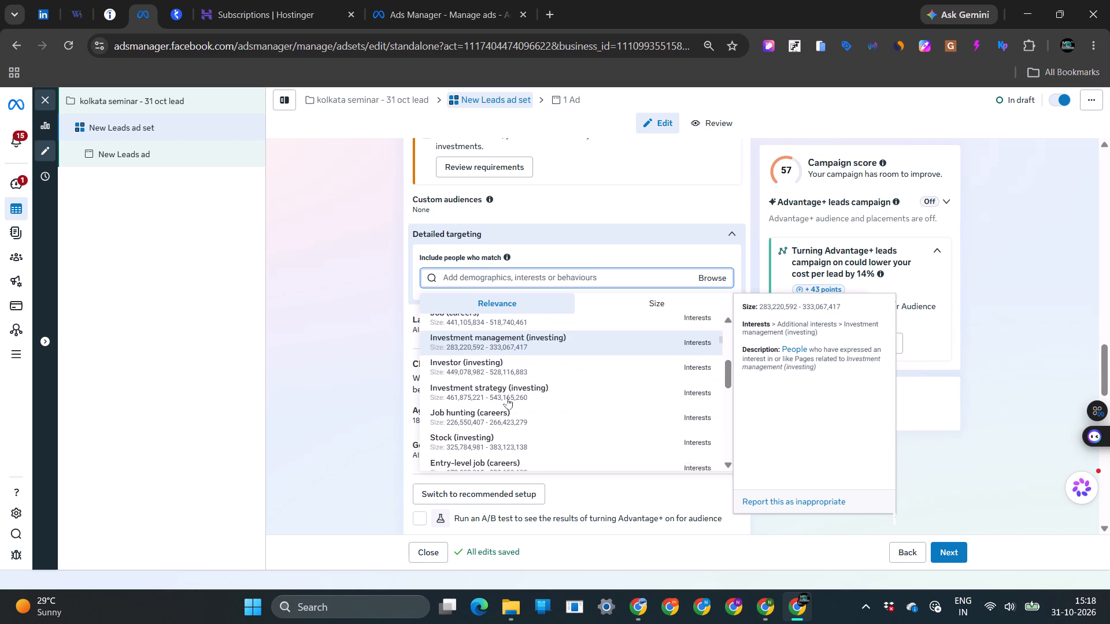
pyautogui.scroll(-1, 507, 398)
# Search the detailed targeting for "trading" and include the Stock trading job title.
pyautogui.click(465, 276)
pyautogui.write('trading')
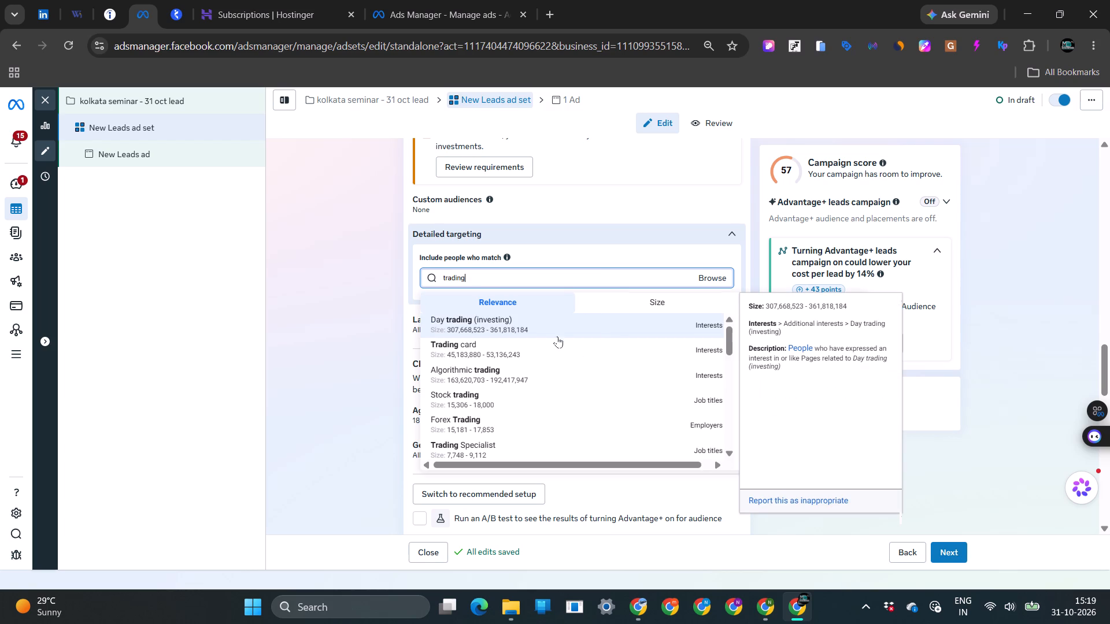
pyautogui.click(476, 406)
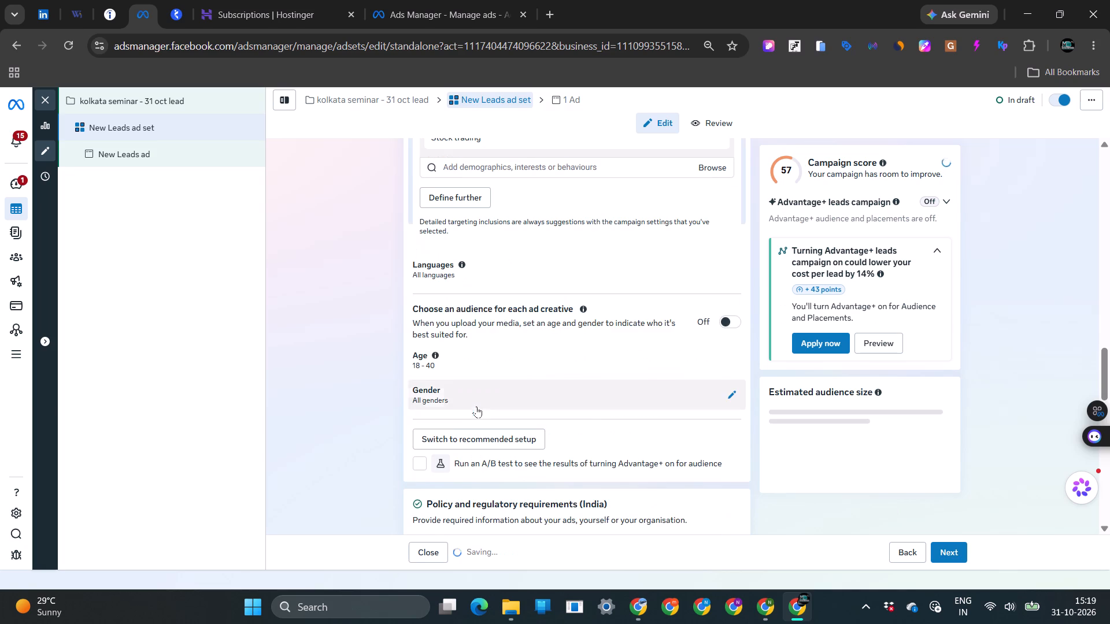
# Add the Stock exchange, Day trading, Stock market and Financial market interests to the detailed targeting.
pyautogui.click(482, 329)
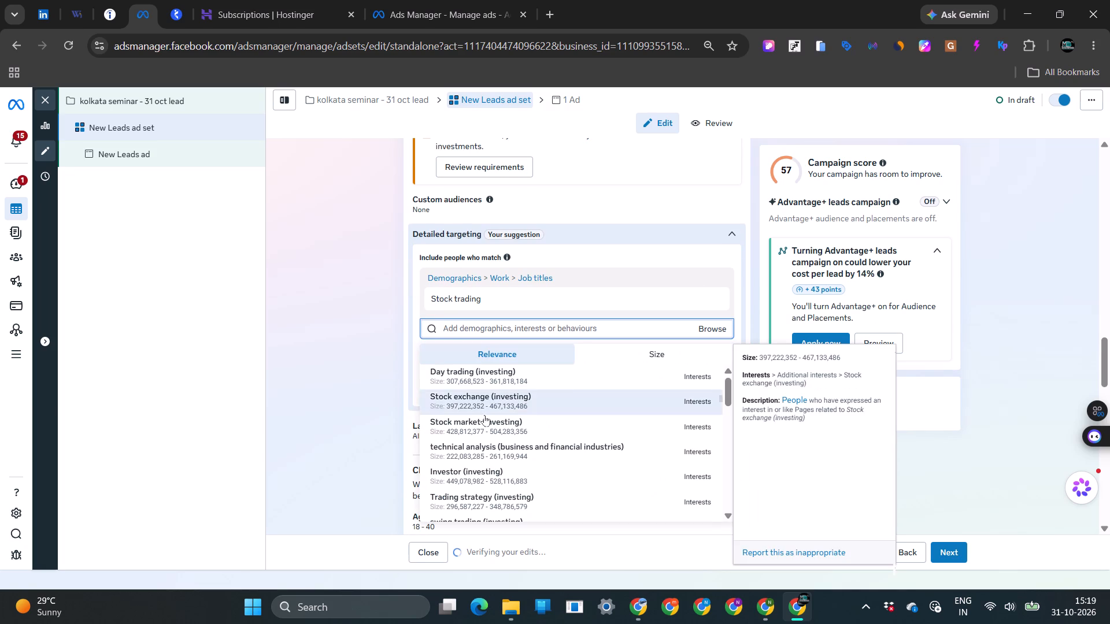
pyautogui.click(464, 396)
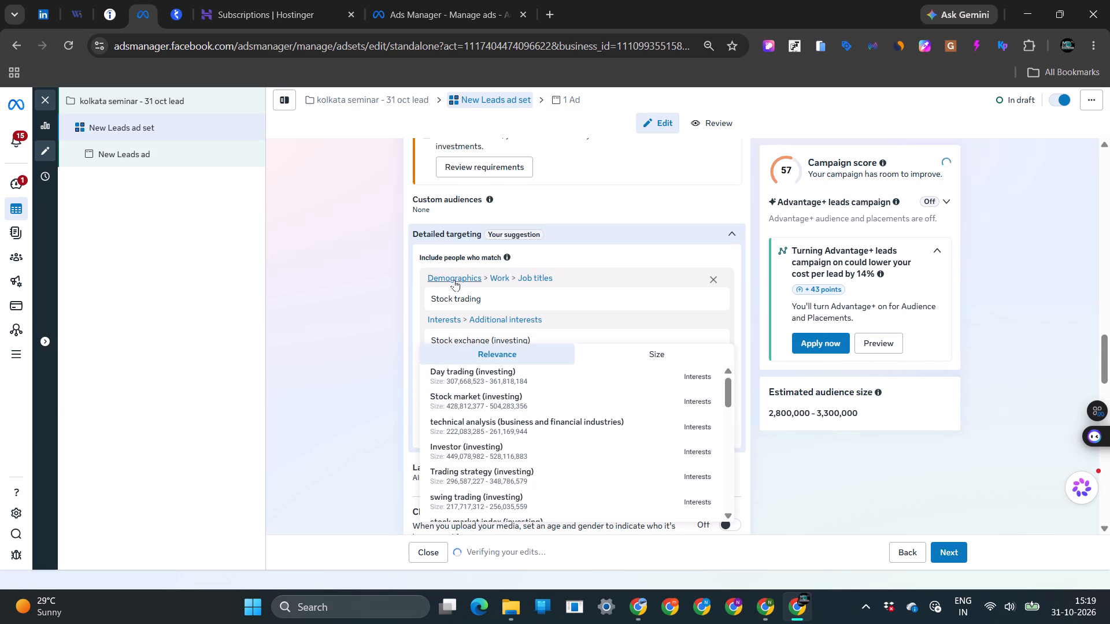
pyautogui.click(376, 346)
pyautogui.click(450, 374)
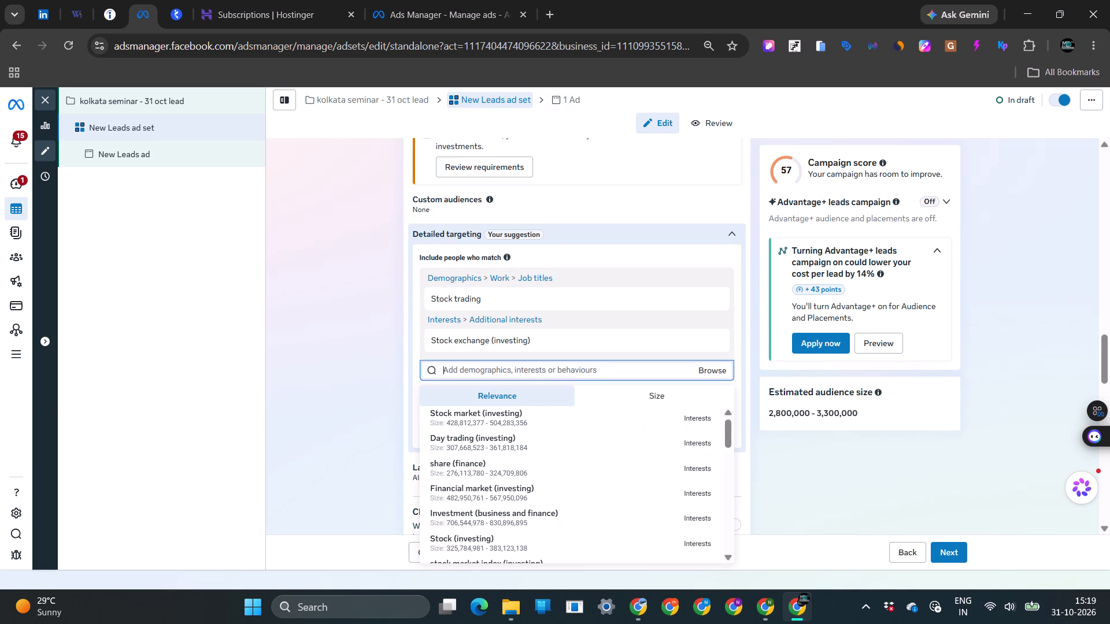
pyautogui.click(463, 448)
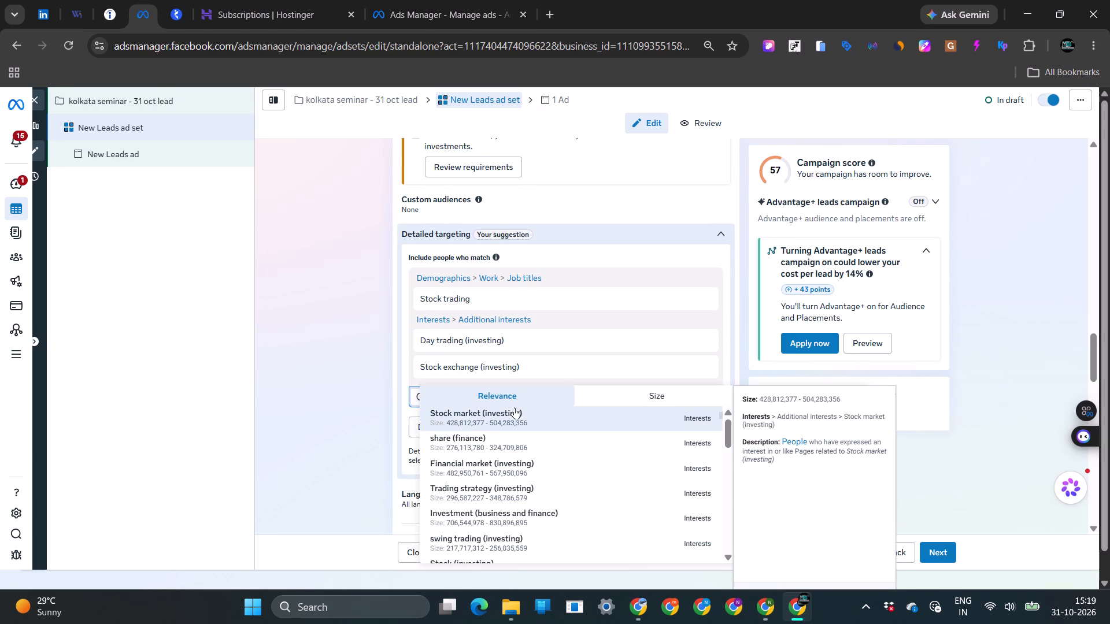
pyautogui.click(515, 407)
pyautogui.click(492, 416)
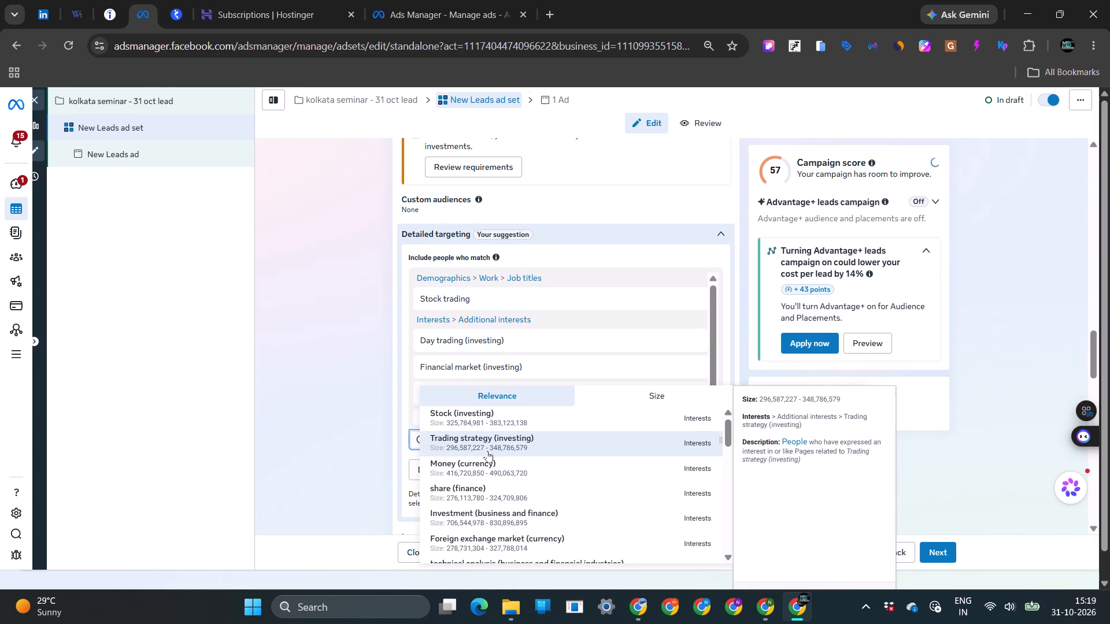
# Add the Trading strategy, Stock (investing), Investment (business and finance) and Investor interests to the detailed targeting.
pyautogui.scroll(1, 487, 451)
pyautogui.click(470, 441)
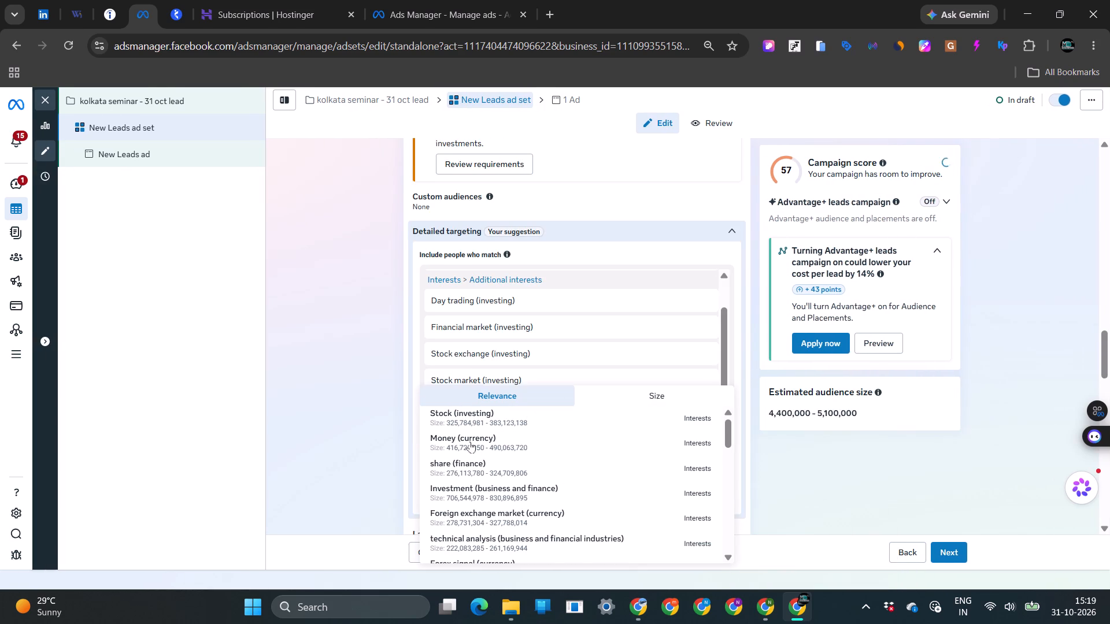
pyautogui.scroll(1, 509, 478)
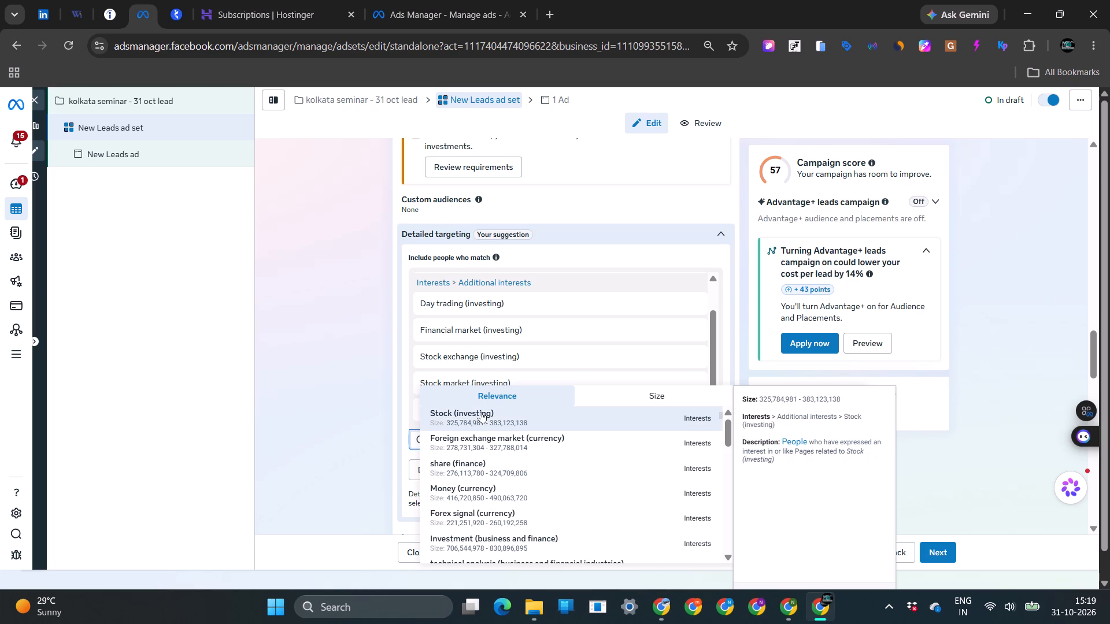
pyautogui.click(486, 419)
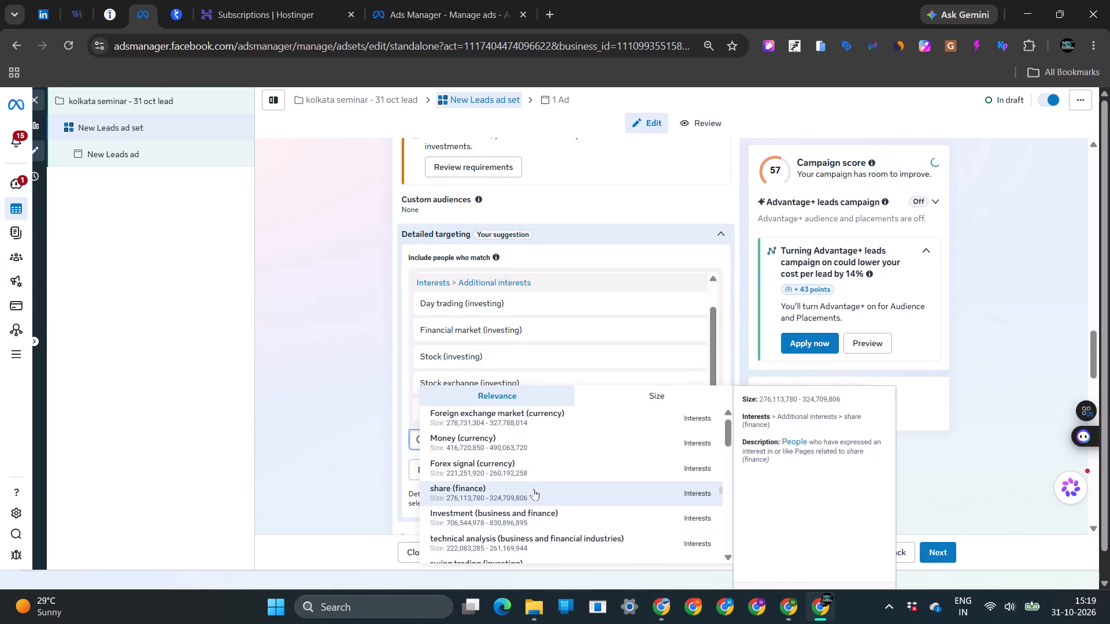
pyautogui.click(512, 520)
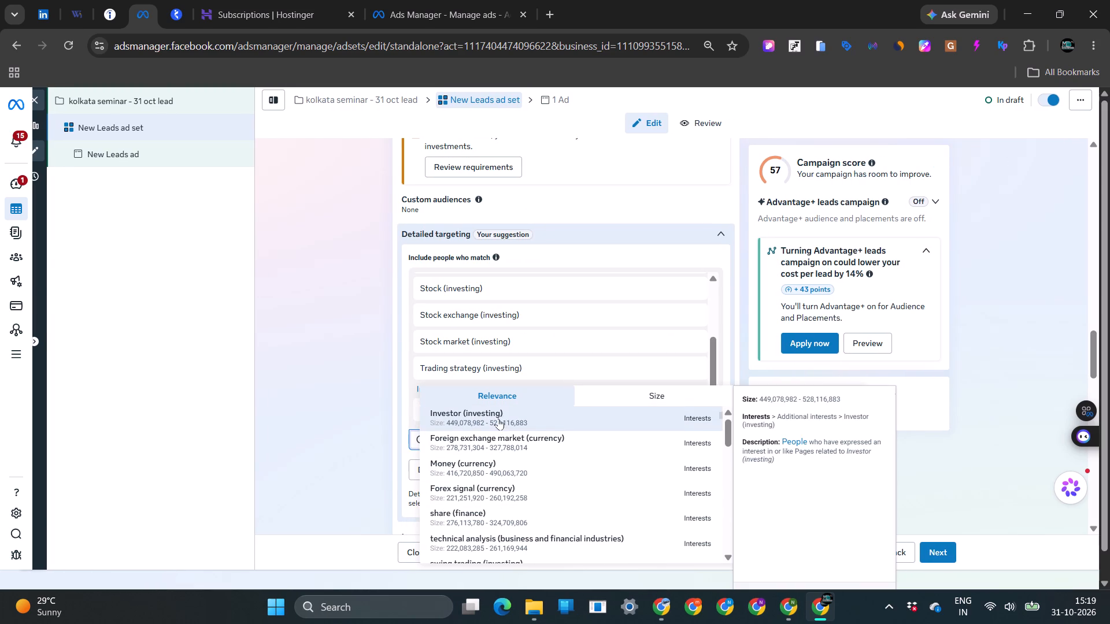
pyautogui.click(478, 419)
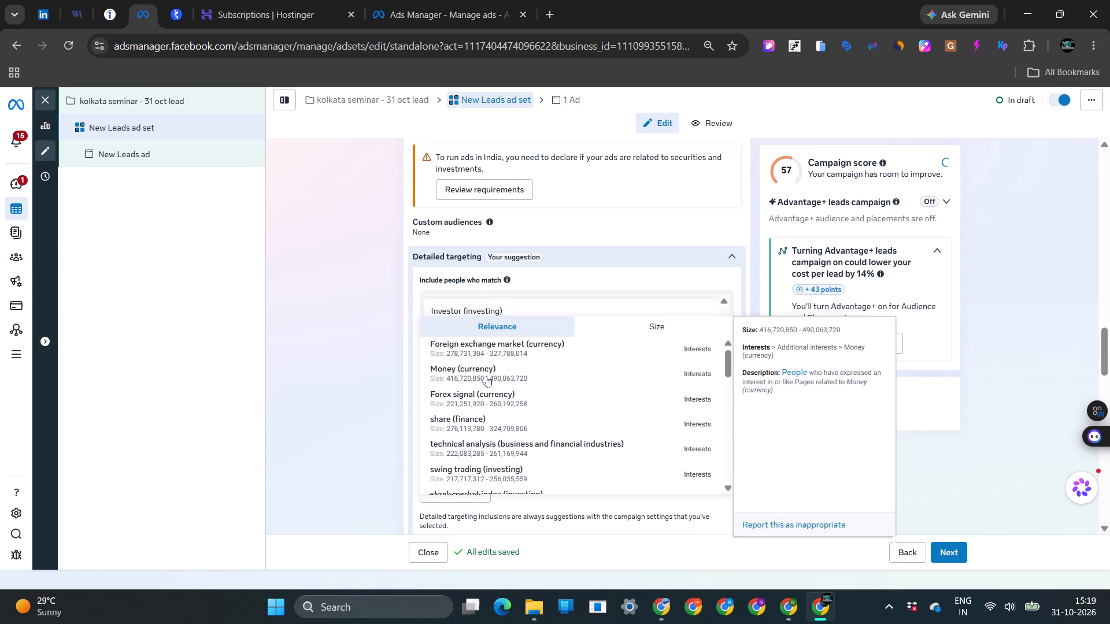
# Add the Foreign exchange market, Money, Forex signal, Income and Wealth interests to the detailed targeting.
pyautogui.click(478, 351)
pyautogui.click(485, 372)
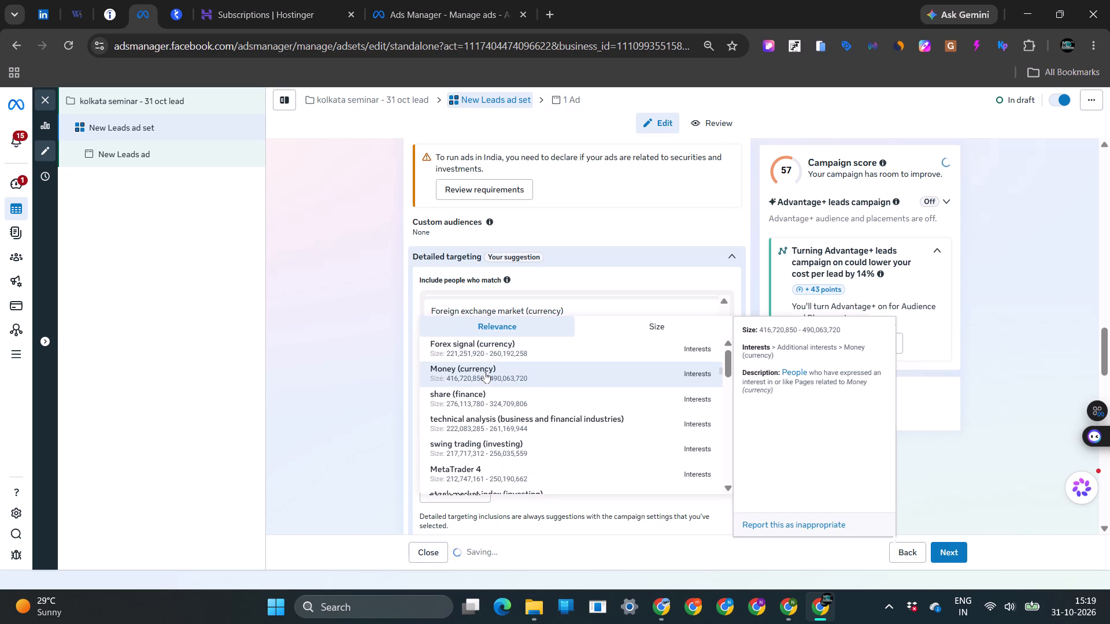
pyautogui.click(485, 352)
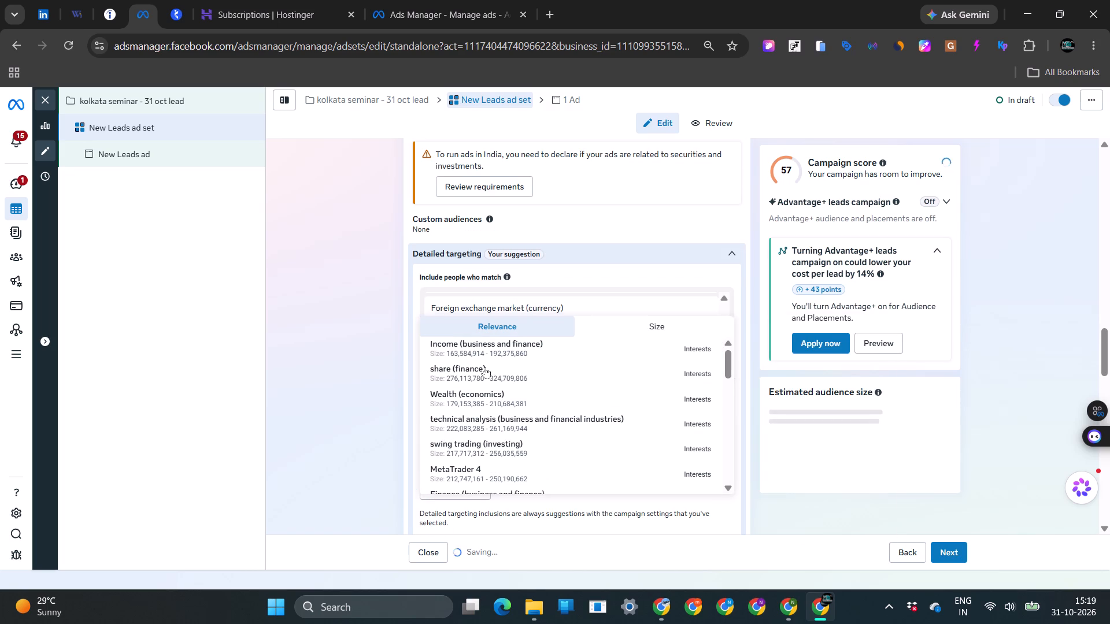
pyautogui.click(482, 355)
pyautogui.click(482, 375)
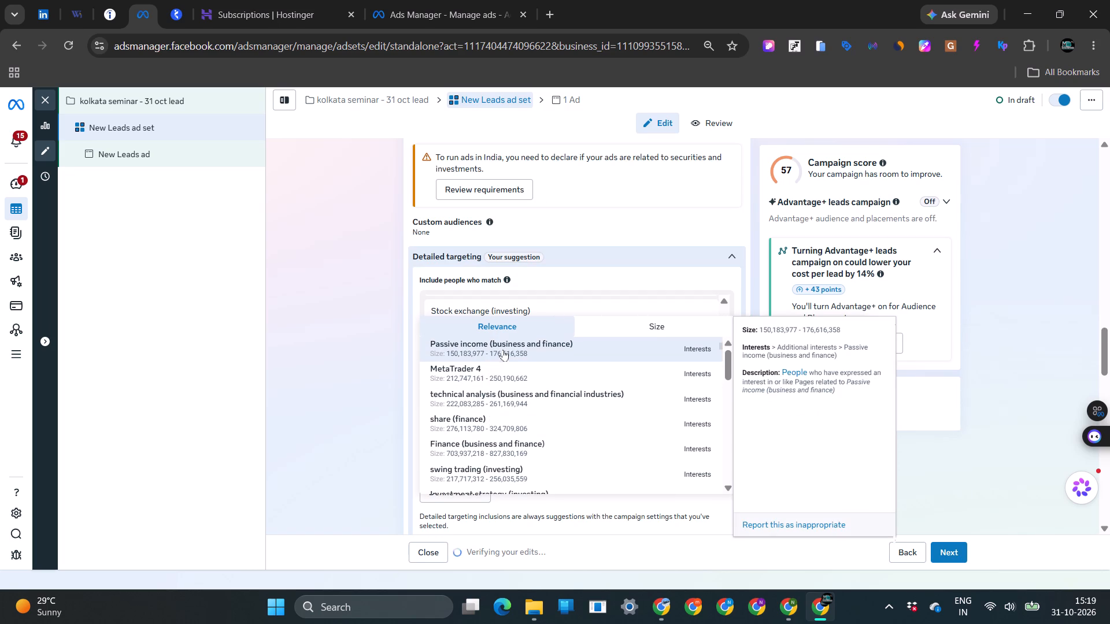
# Add the Passive income, share (finance), swing trading, technical analysis, Online Trading Academy, Property investing and Investment strategy interests to the detailed targeting.
pyautogui.click(503, 351)
pyautogui.click(465, 417)
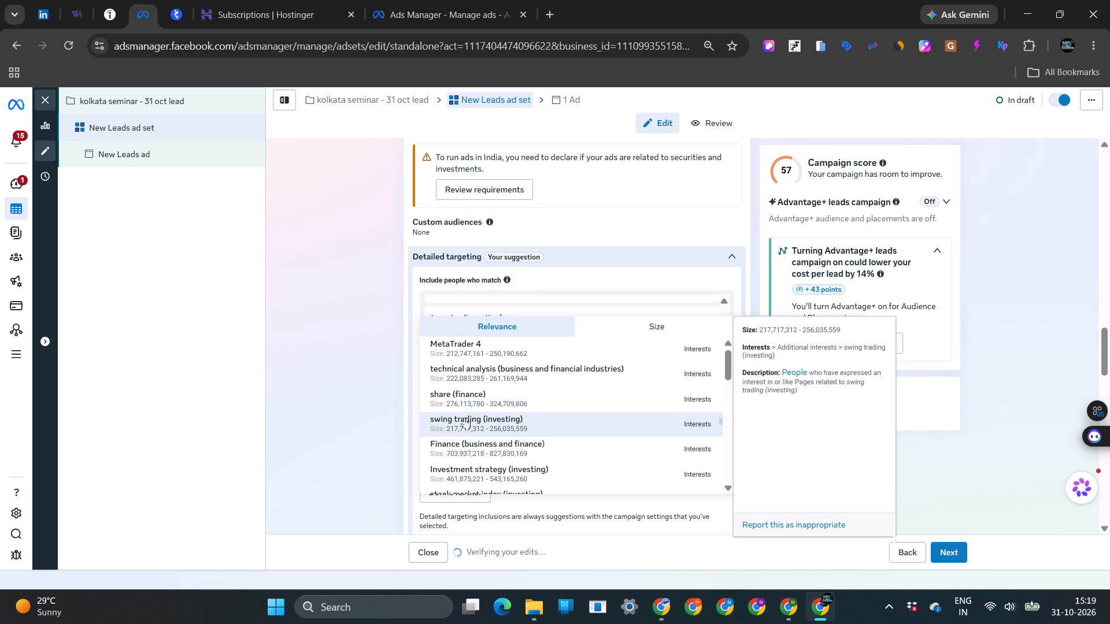
pyautogui.click(467, 423)
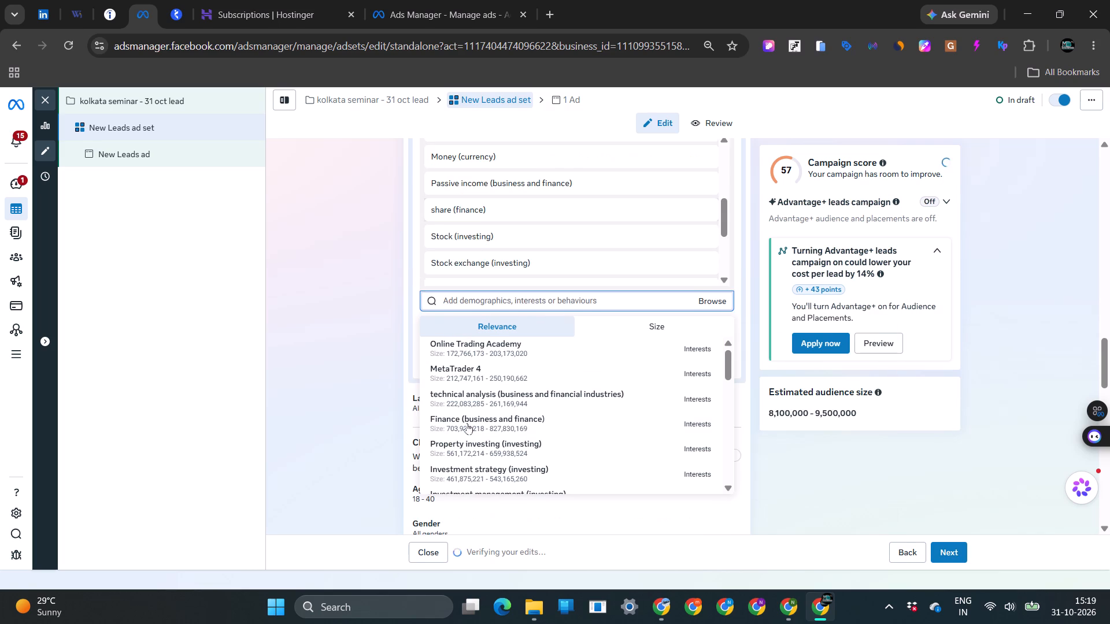
pyautogui.click(468, 398)
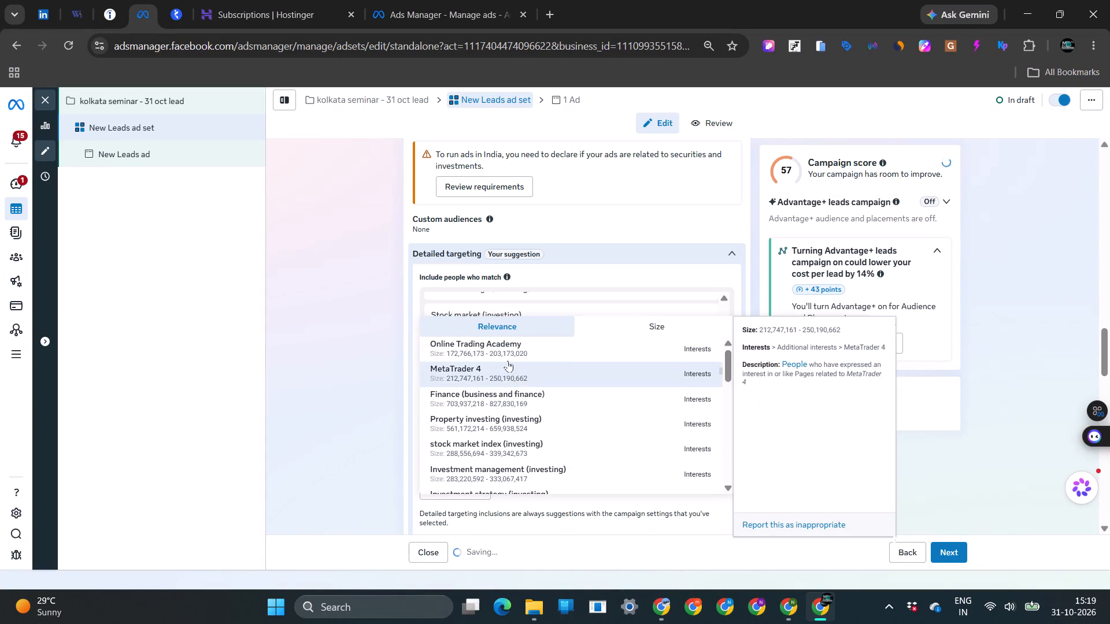
pyautogui.click(484, 351)
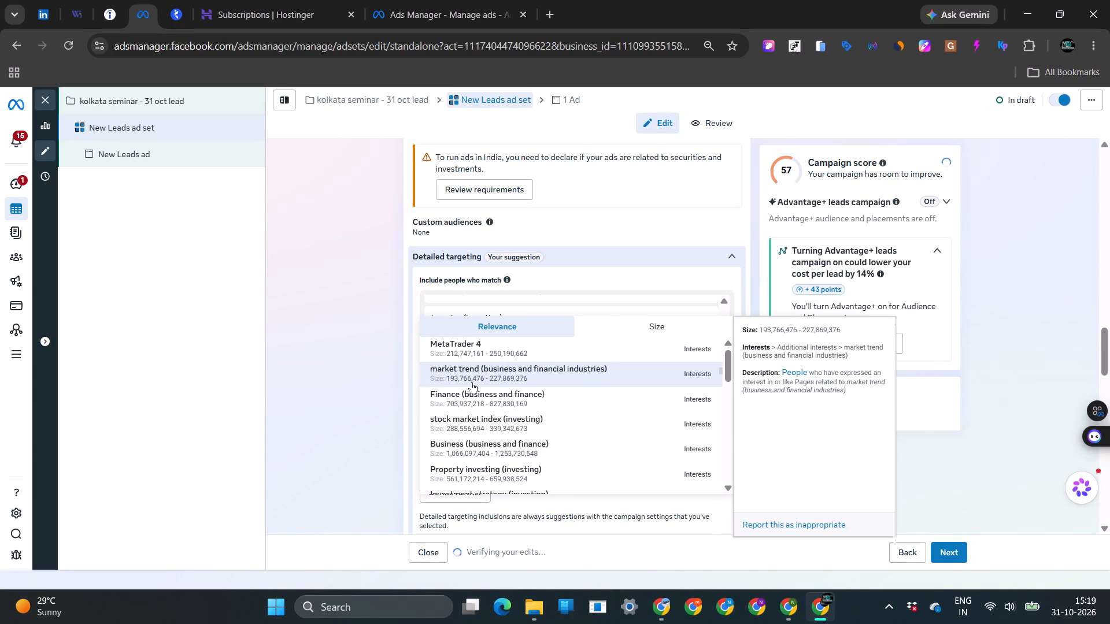
pyautogui.click(475, 467)
pyautogui.scroll(1, 519, 411)
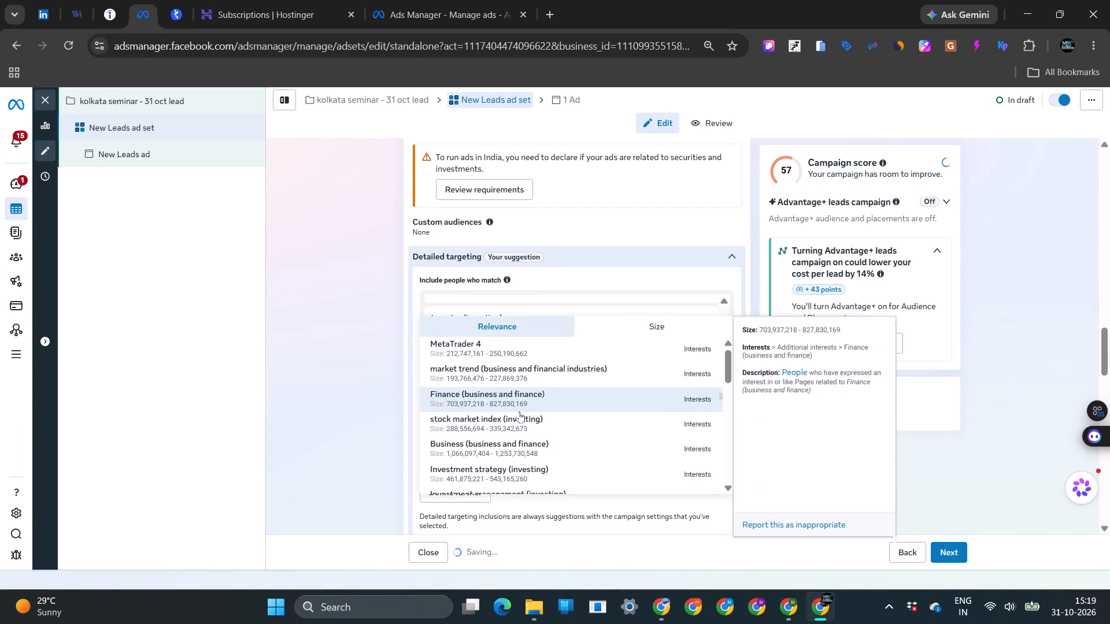
pyautogui.scroll(1, 519, 411)
pyautogui.click(478, 470)
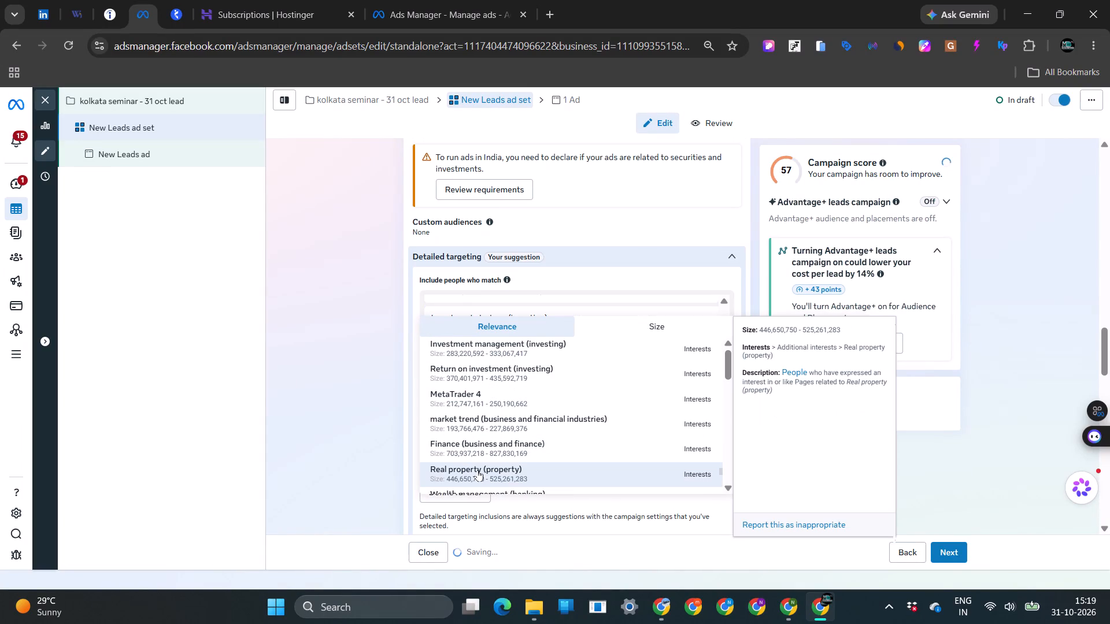
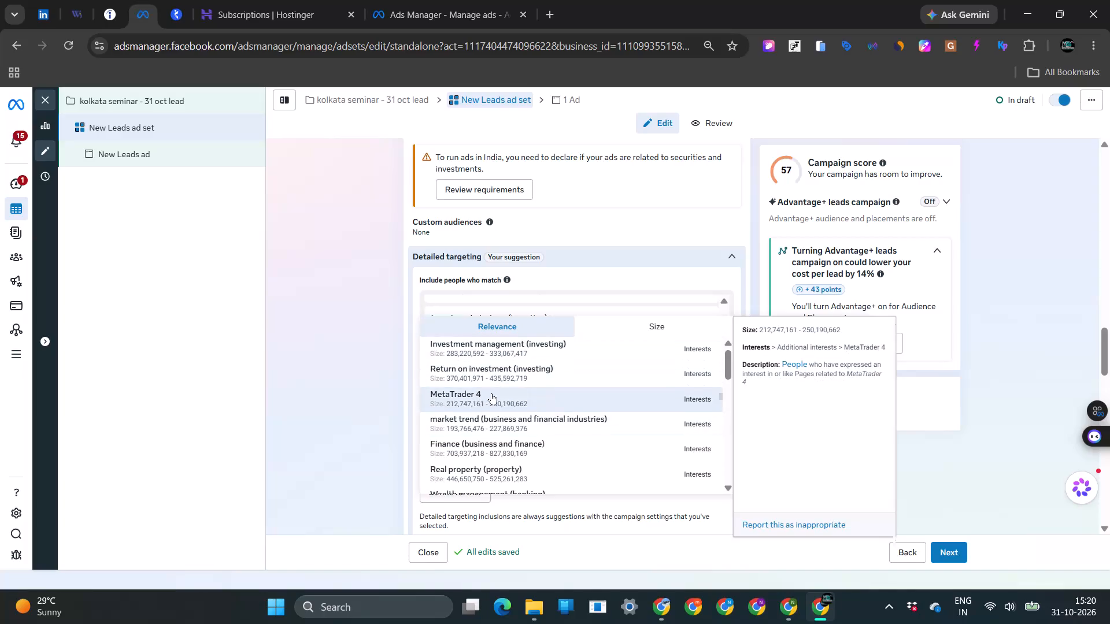
# Add the Investment management (investing) and Return on investment (investing) interests to the detailed targeting.
pyautogui.scroll(1, 491, 393)
pyautogui.click(535, 345)
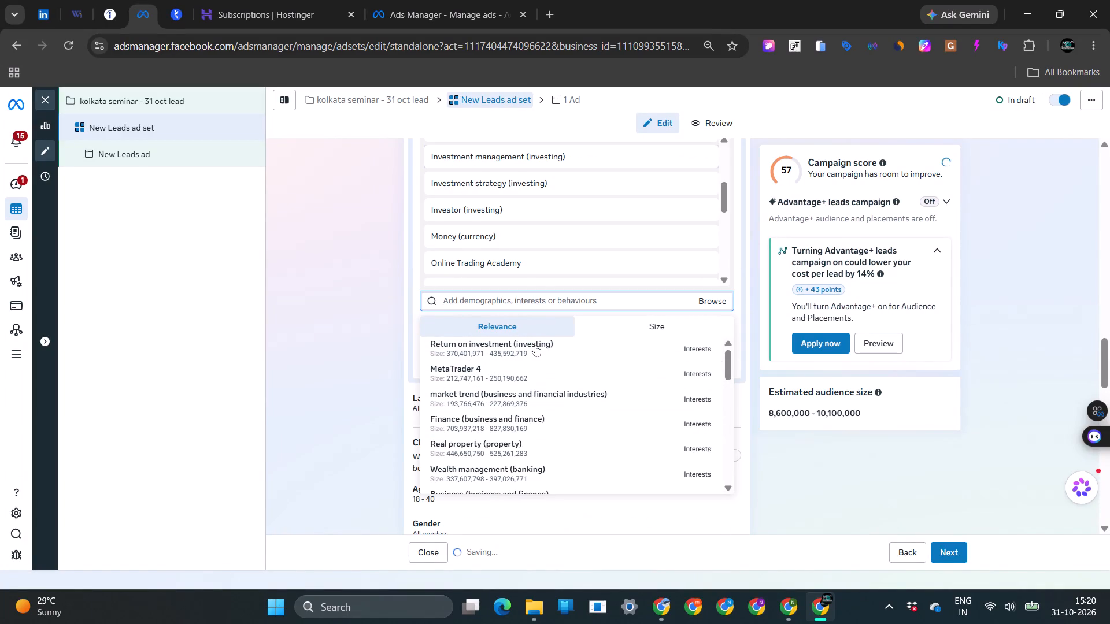
pyautogui.click(484, 352)
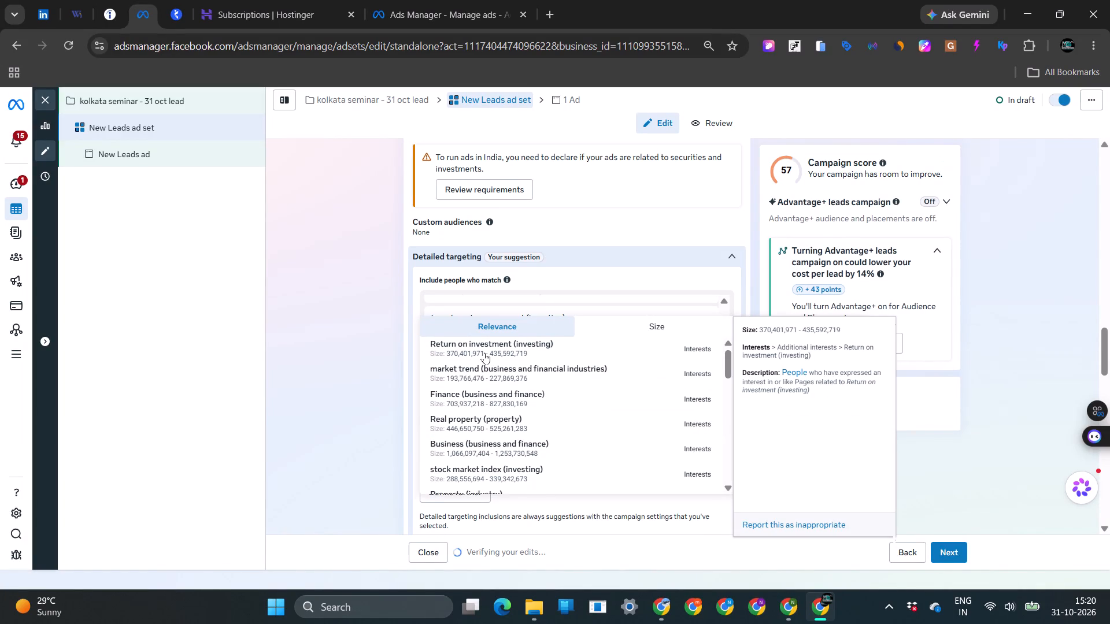
pyautogui.click(371, 362)
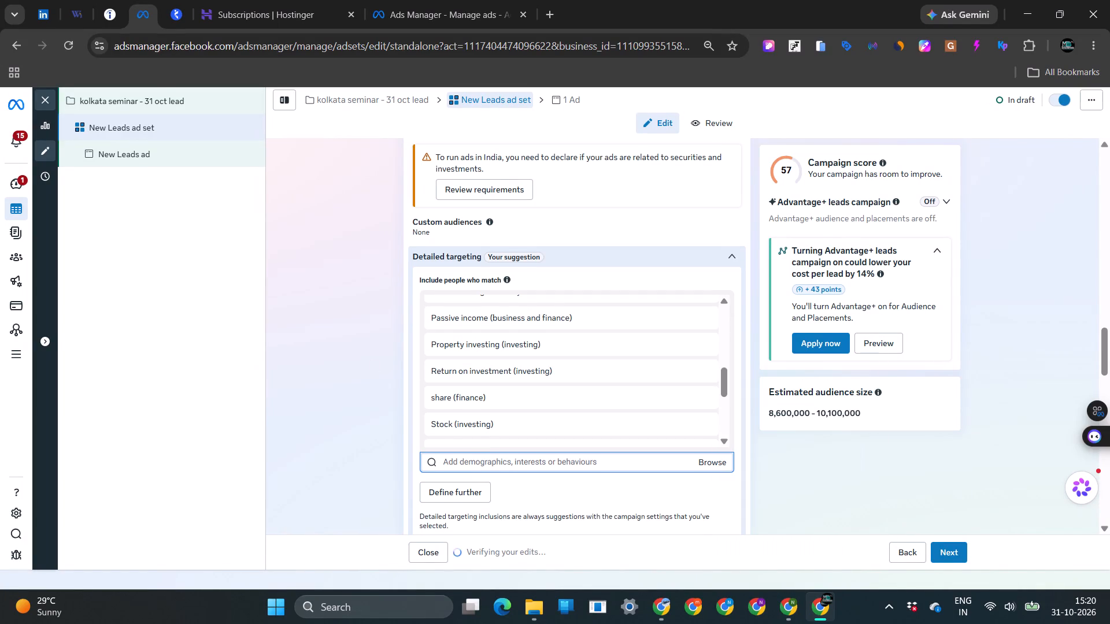
# Look through the remaining suggested interests for further ones to include in the detailed targeting.
pyautogui.click(469, 462)
pyautogui.scroll(-1, 519, 544)
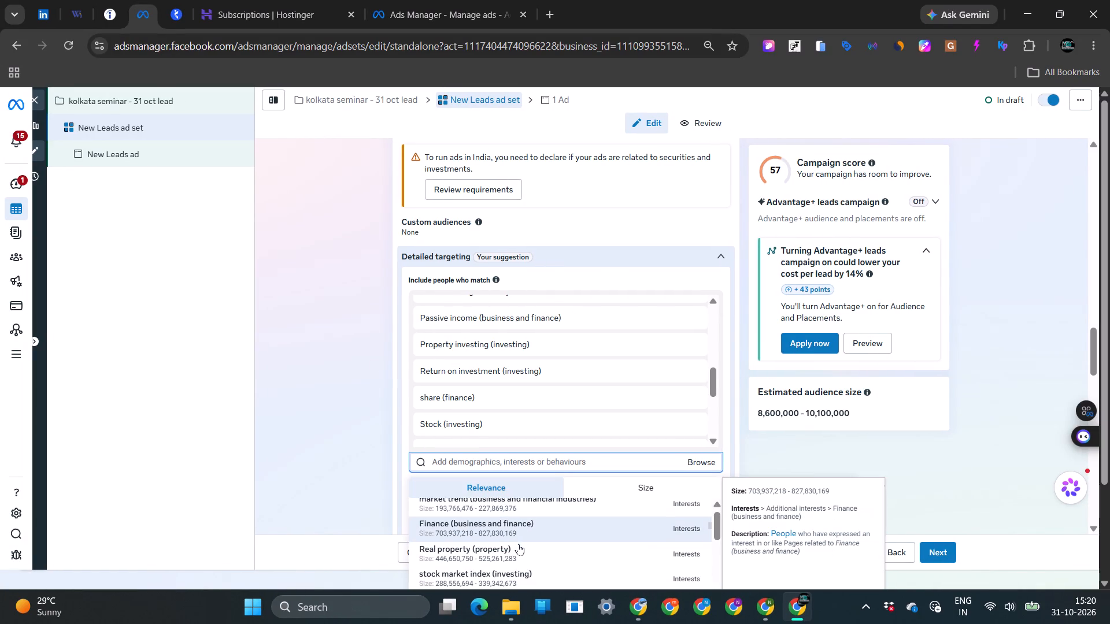
pyautogui.scroll(-2, 519, 544)
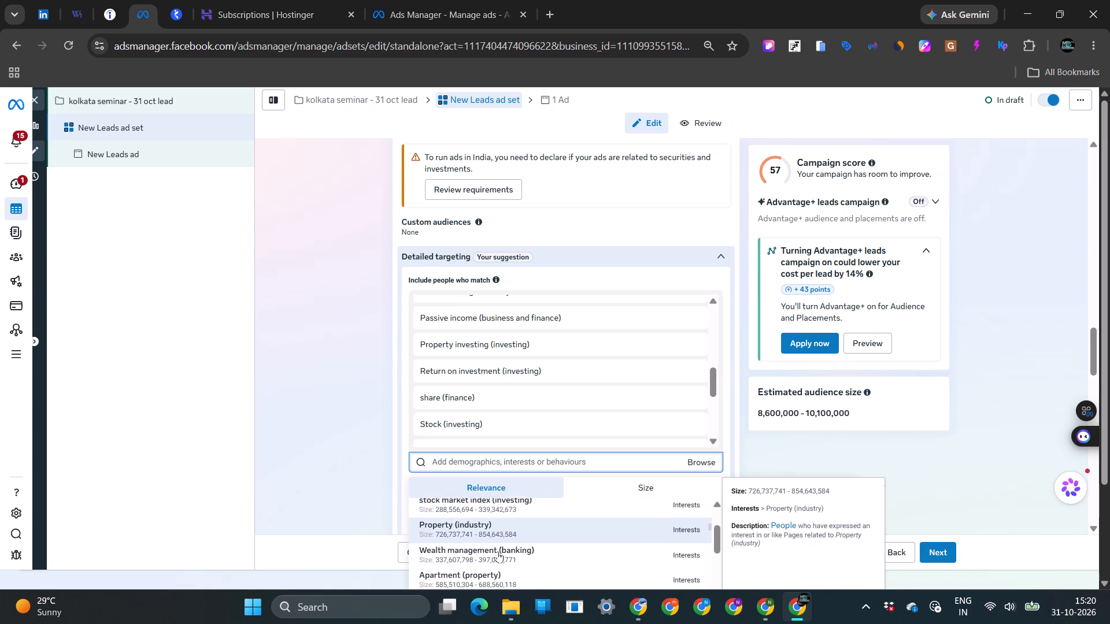
# Look further through the suggested interests for more to include in the ad set's detailed targeting.
pyautogui.scroll(-1, 498, 551)
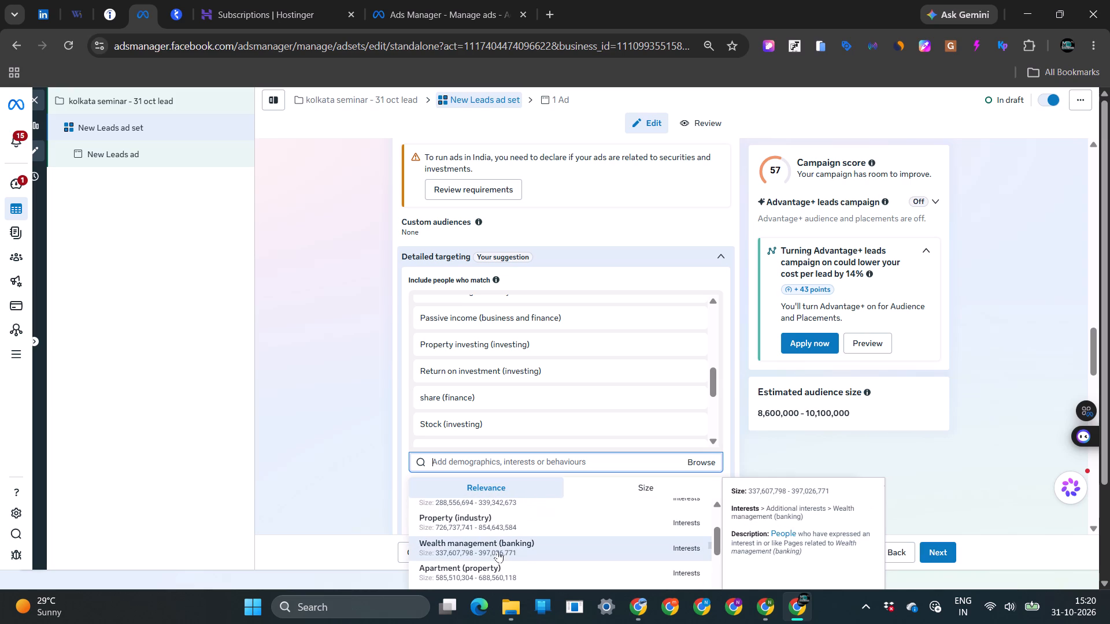
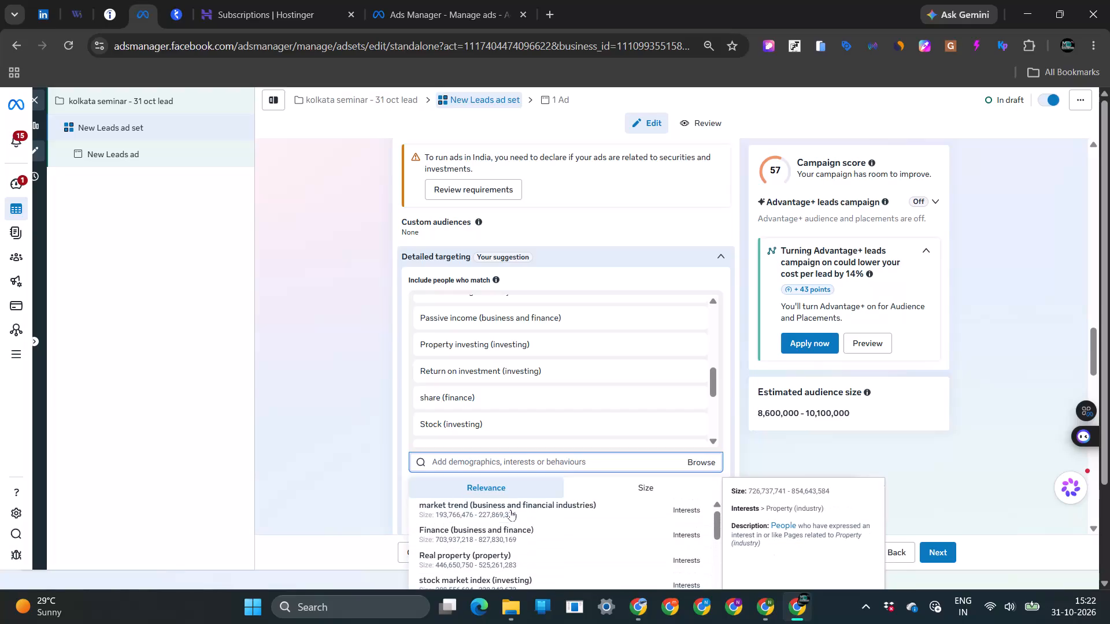
# Look through the suggested market, finance and property interests for further ones to include in the detailed targeting.
pyautogui.scroll(2, 535, 501)
pyautogui.scroll(-1, 535, 501)
pyautogui.scroll(2, 512, 512)
pyautogui.scroll(-1, 512, 512)
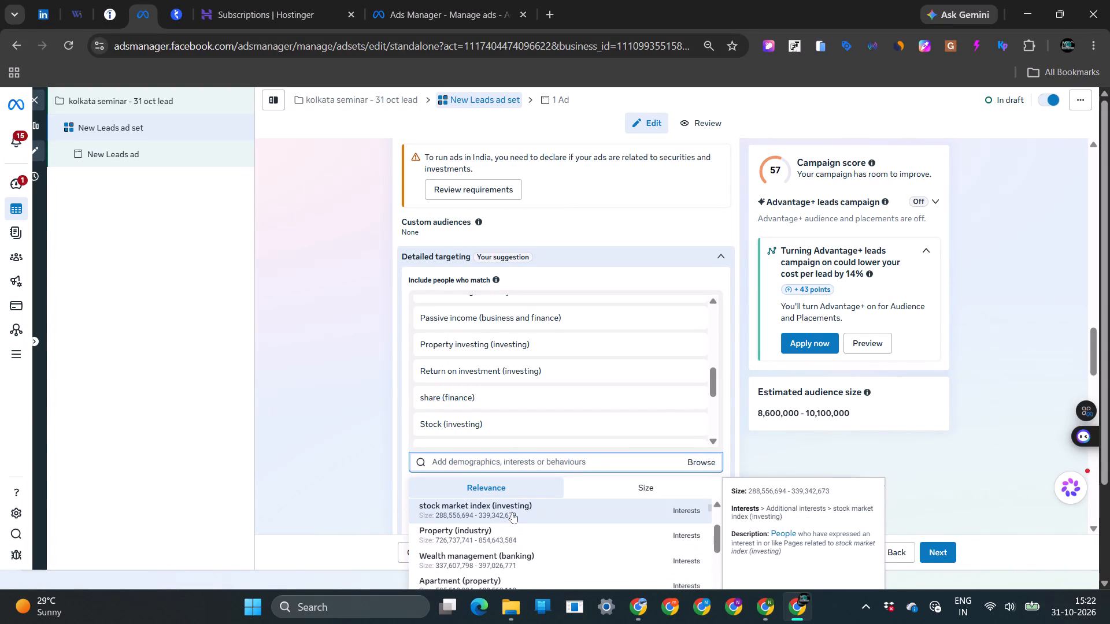
pyautogui.scroll(-1, 487, 548)
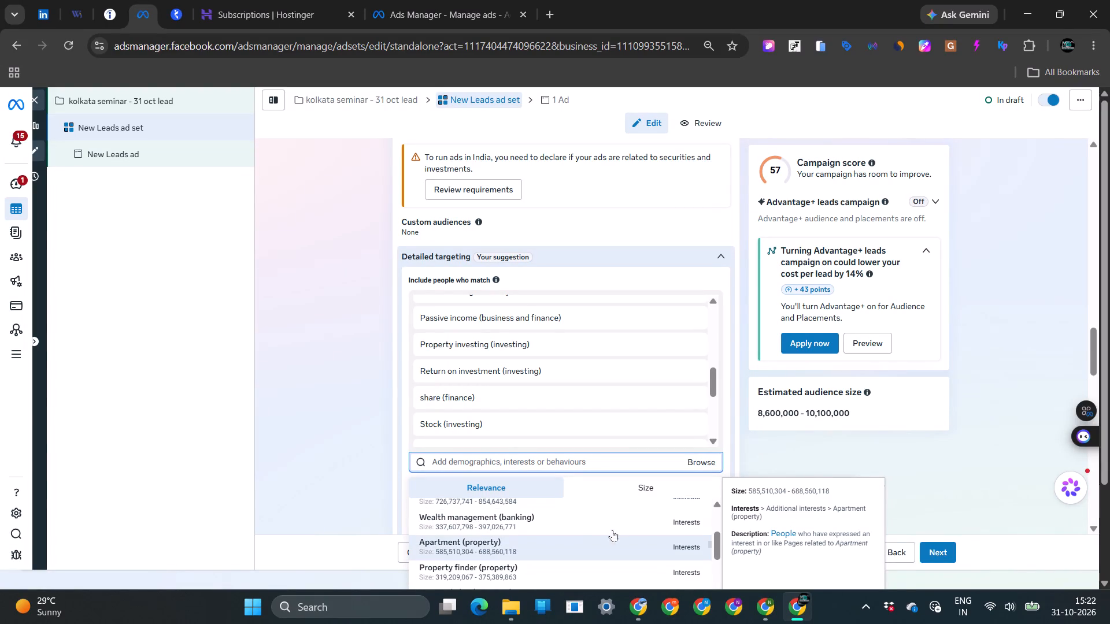
# Switch to the other Chrome window, open the Hfx Google Sheet in a new tab and look through the Final oct month sheet.
pyautogui.click(774, 612)
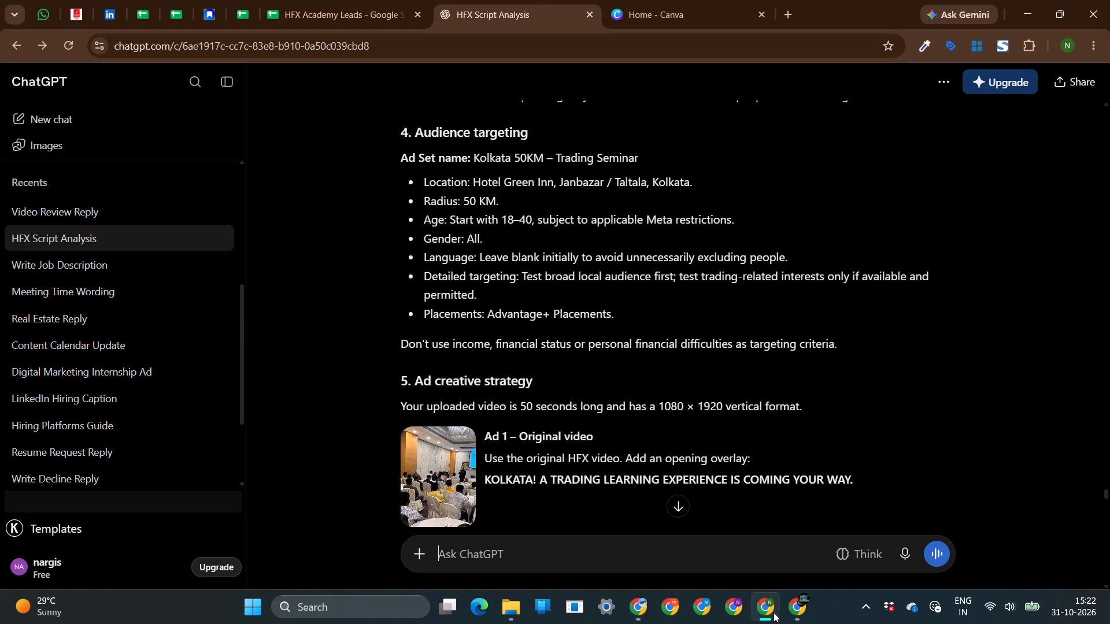
pyautogui.click(786, 6)
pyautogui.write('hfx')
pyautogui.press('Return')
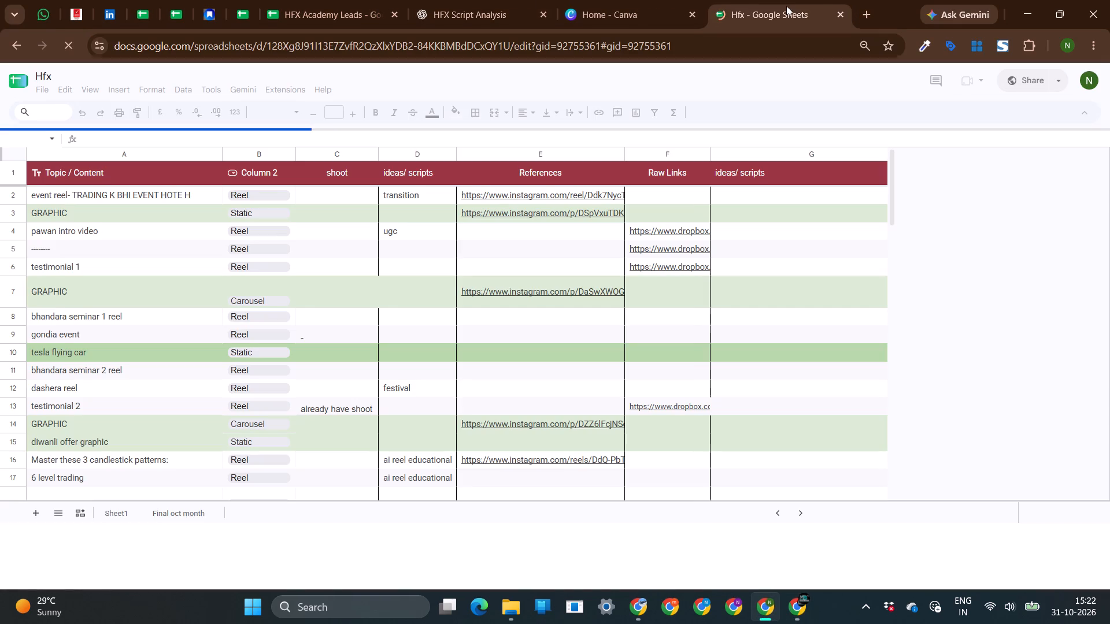
pyautogui.scroll(-3, 364, 363)
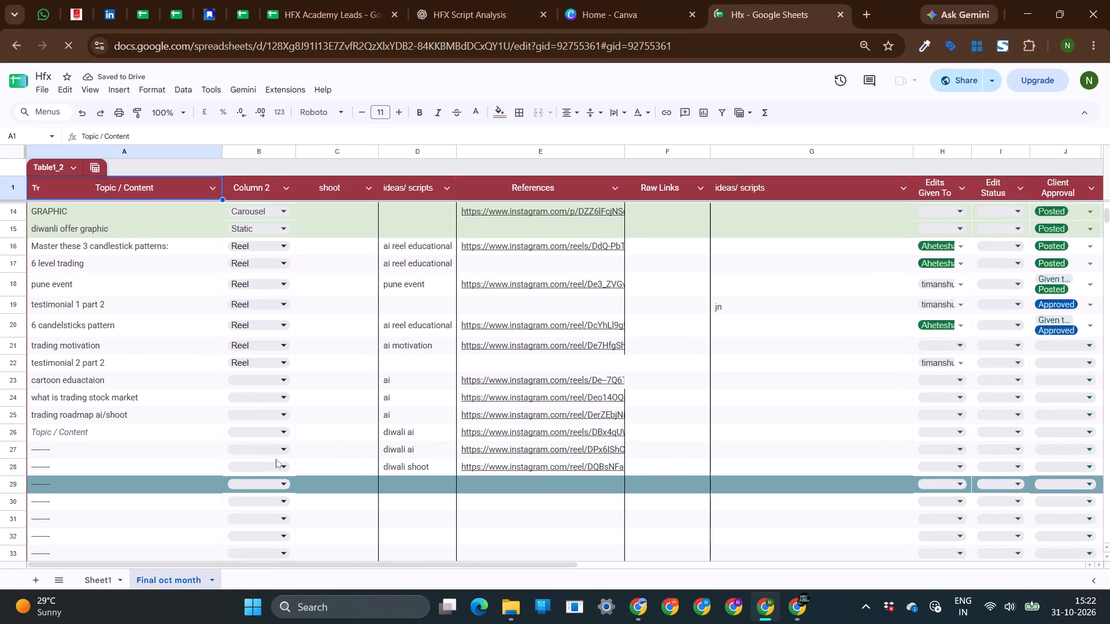
pyautogui.scroll(-5, 273, 463)
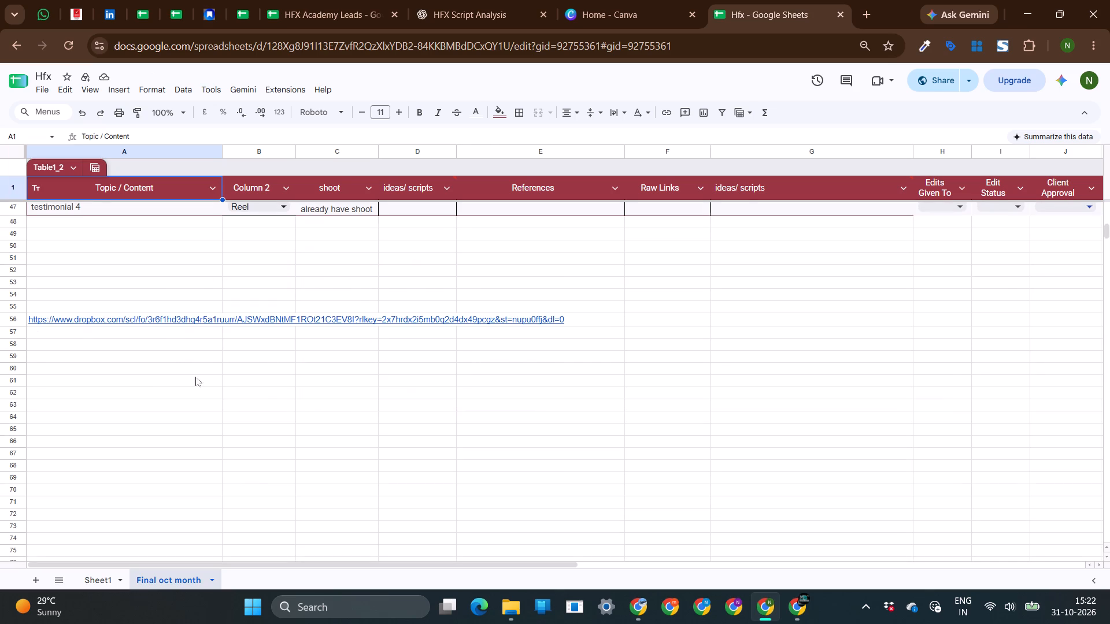
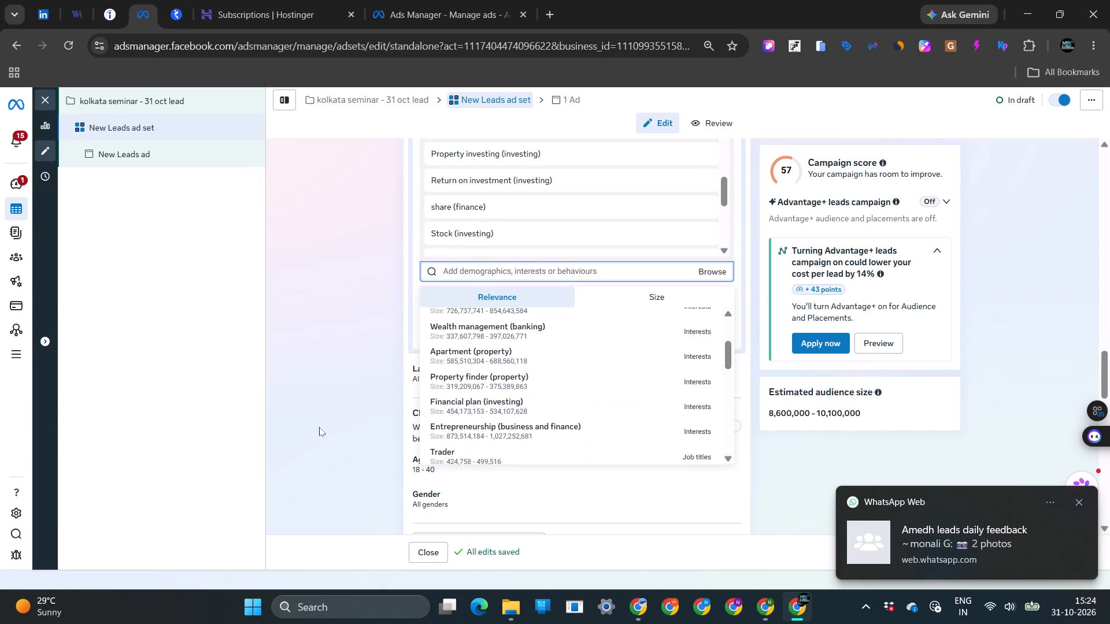
pyautogui.scroll(4, 494, 357)
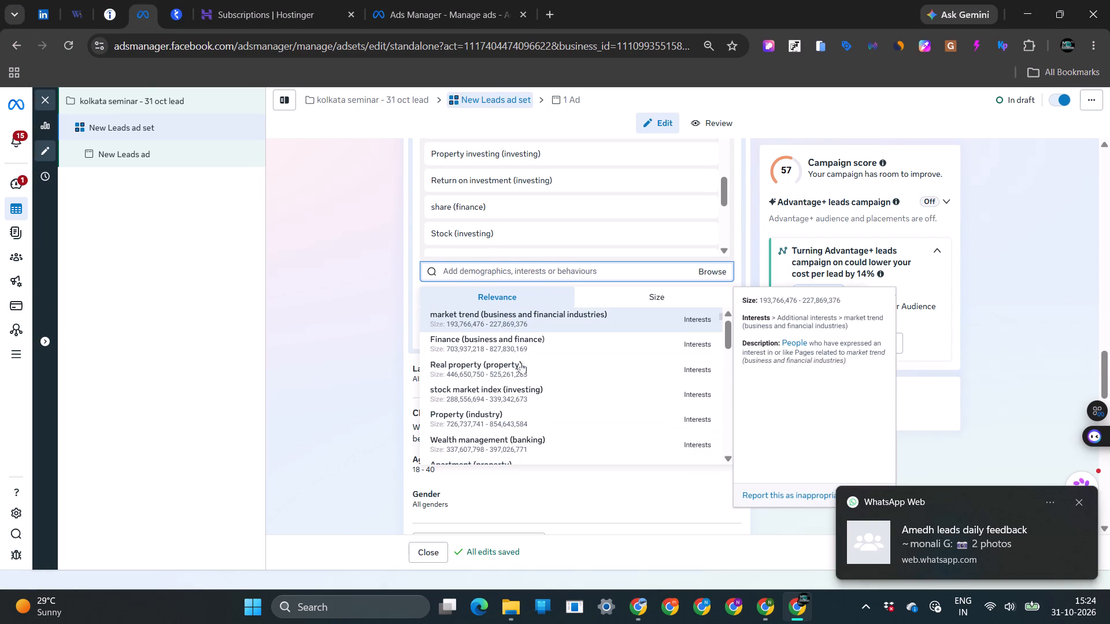
pyautogui.scroll(-1, 502, 403)
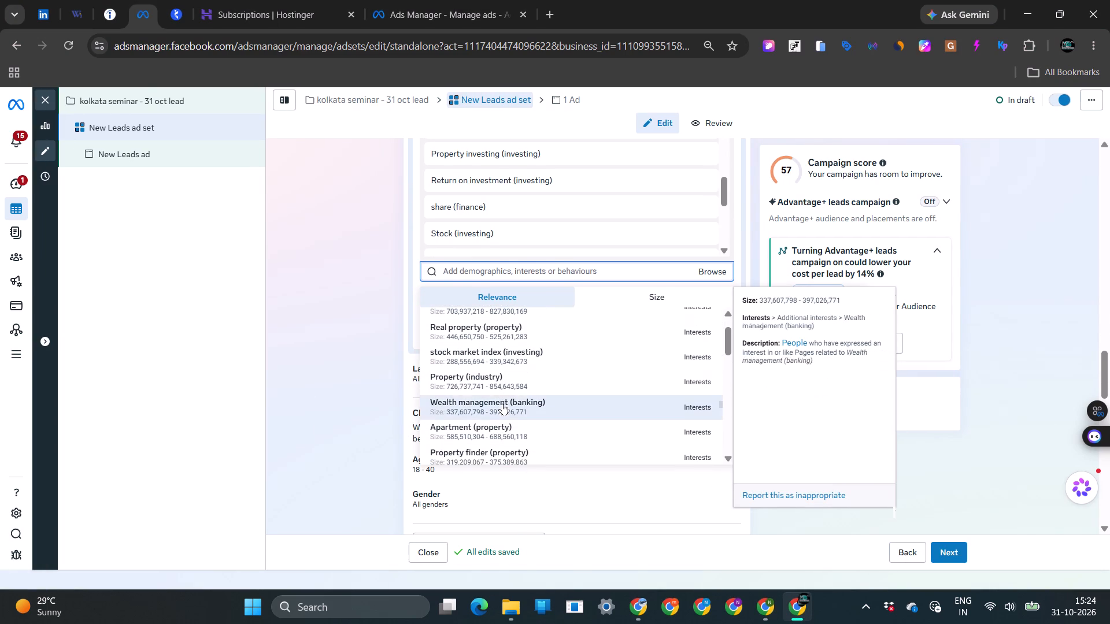
pyautogui.click(497, 378)
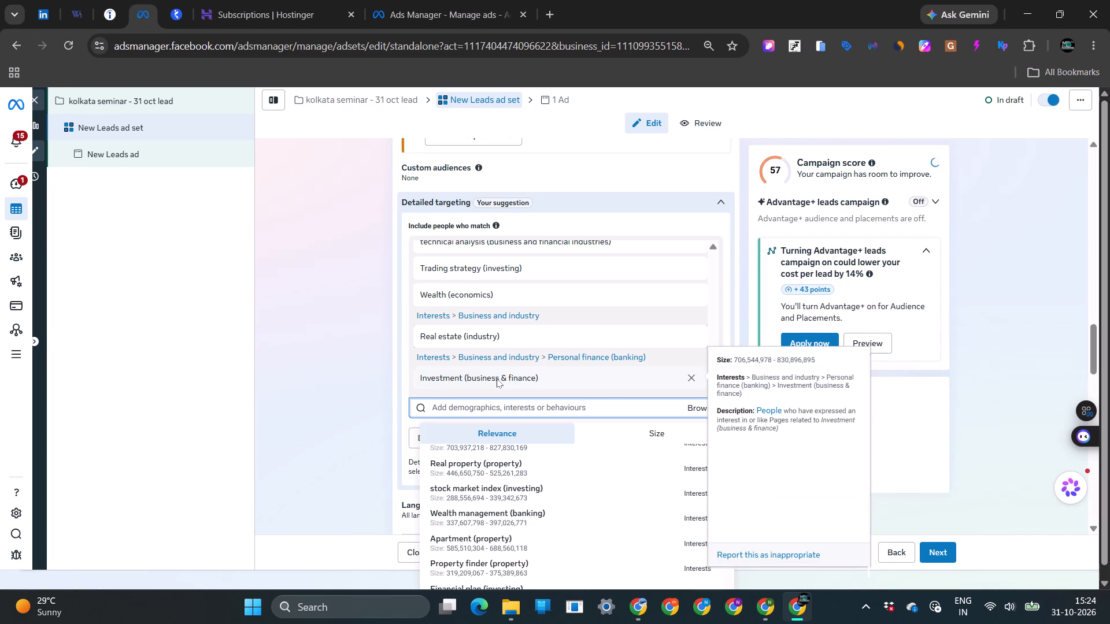
pyautogui.click(351, 388)
pyautogui.scroll(-3, 351, 388)
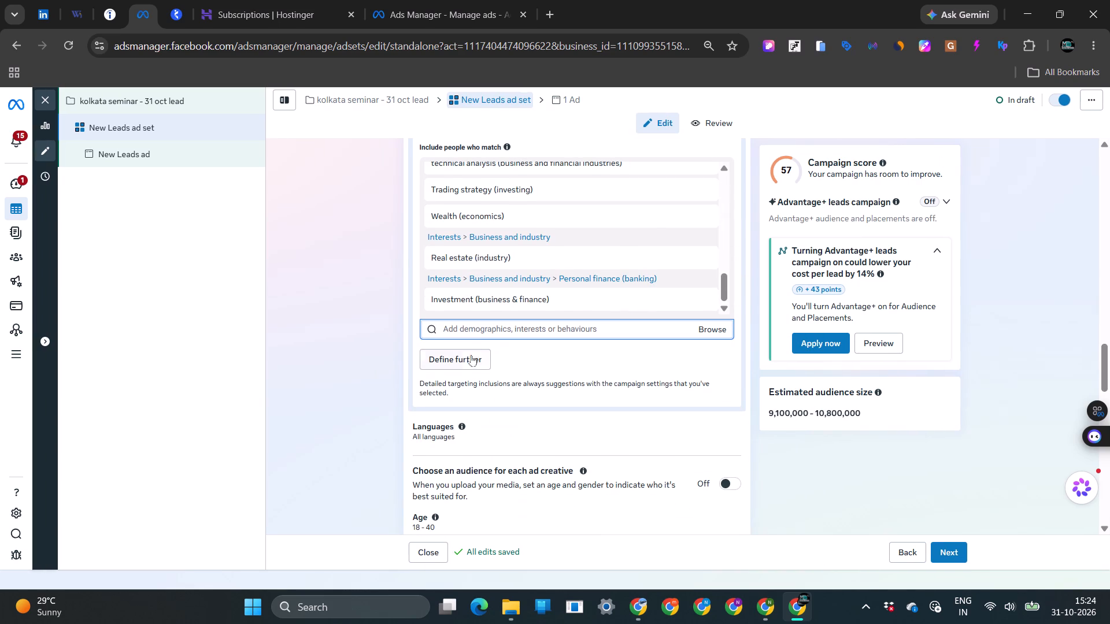
# Search the detailed targeting options for "trading" and add the Forex Trading employer.
pyautogui.click(473, 334)
pyautogui.scroll(4, 472, 450)
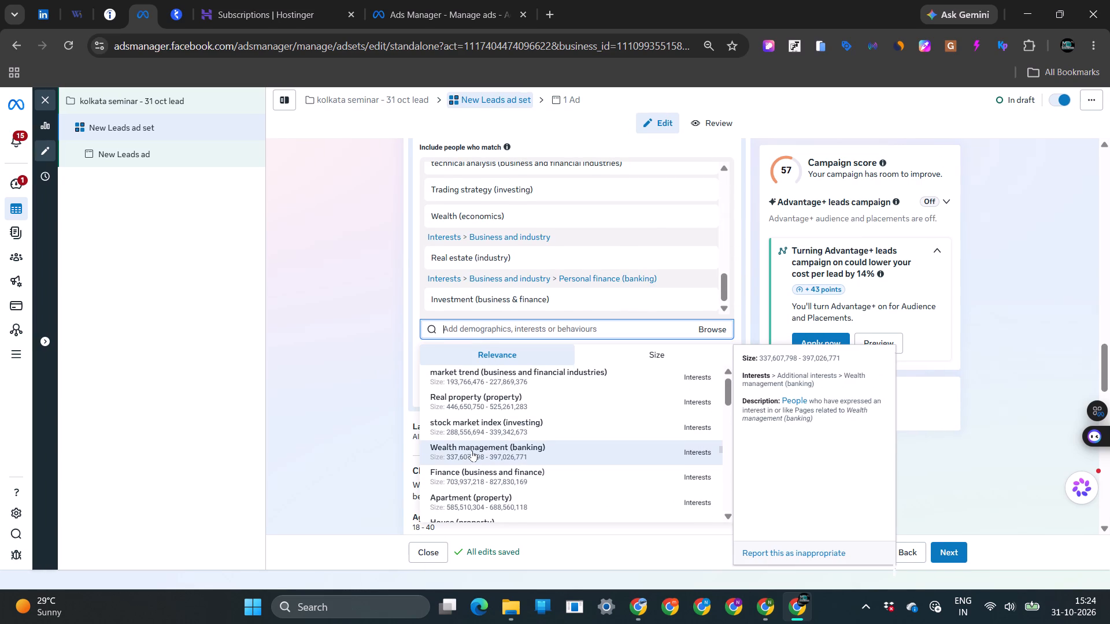
pyautogui.click(480, 328)
pyautogui.write('trading')
pyautogui.press('space')
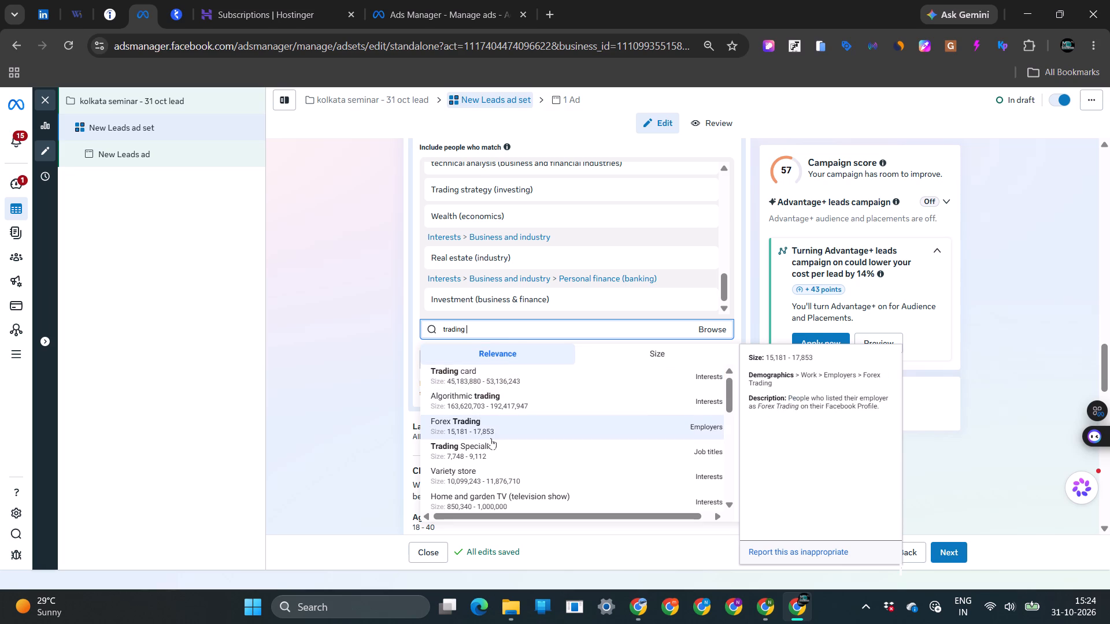
pyautogui.scroll(-1, 491, 438)
pyautogui.click(494, 406)
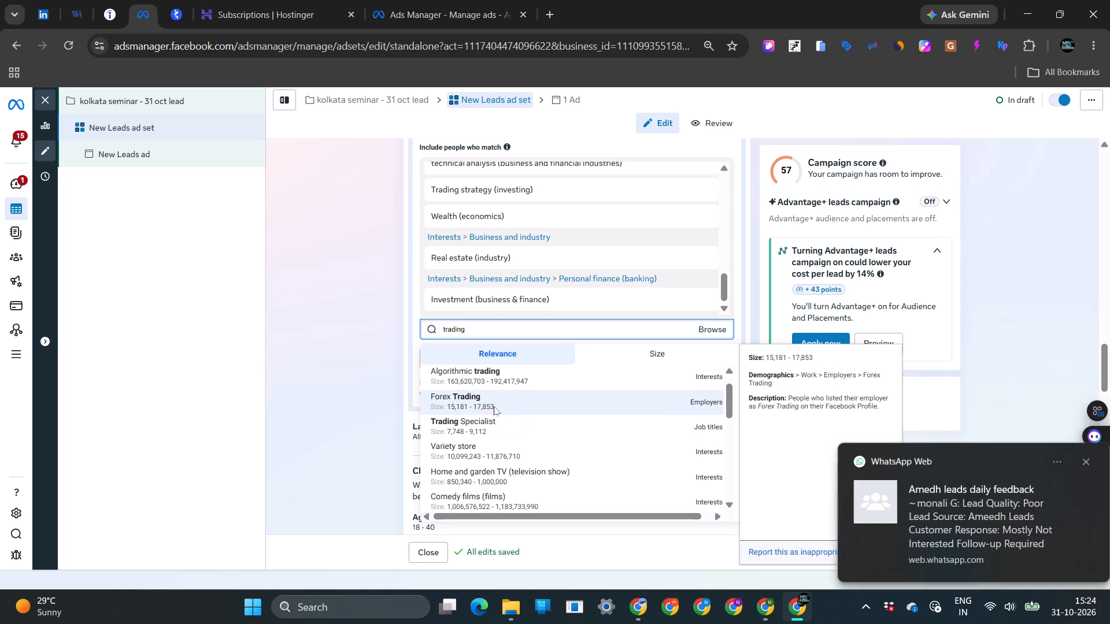
# Add the suggested stock market index (investing) interest to the detailed targeting.
pyautogui.scroll(-3, 319, 385)
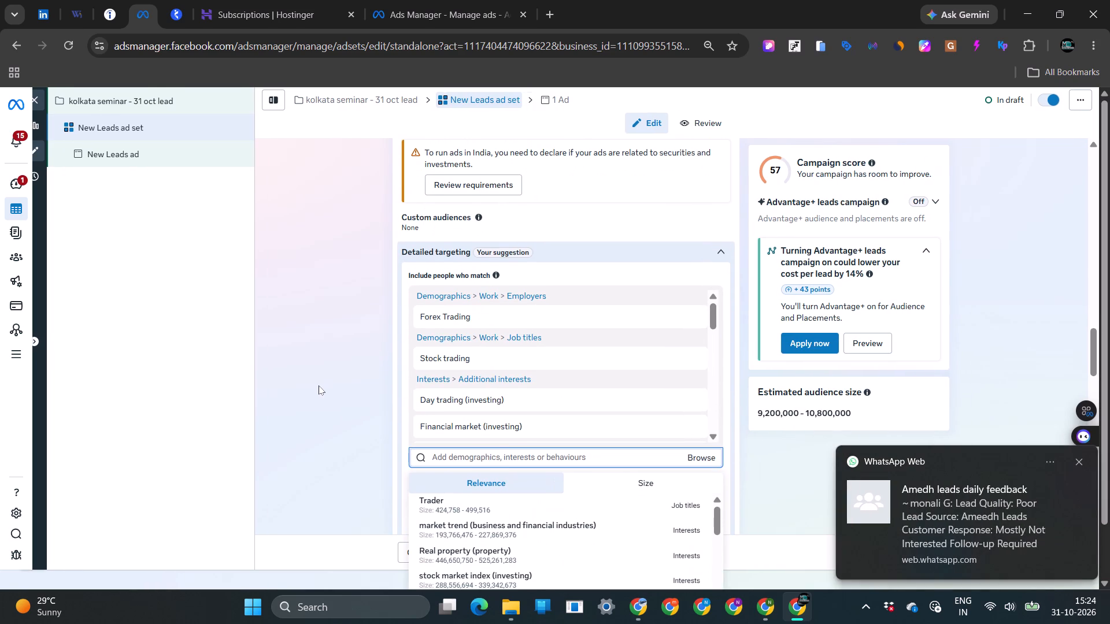
pyautogui.scroll(-2, 368, 444)
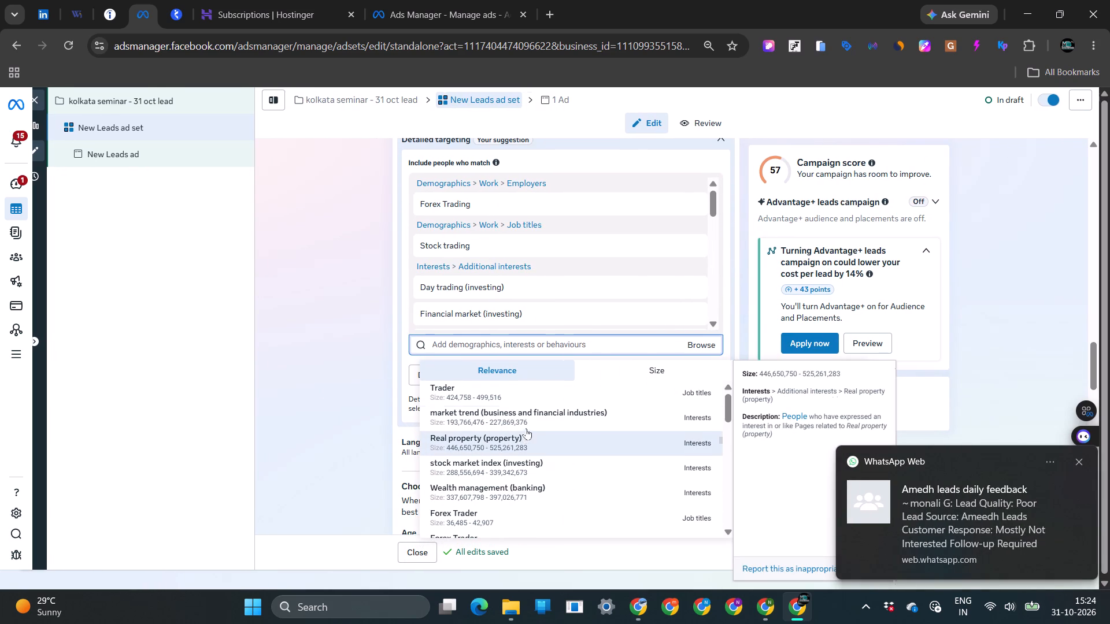
pyautogui.click(493, 473)
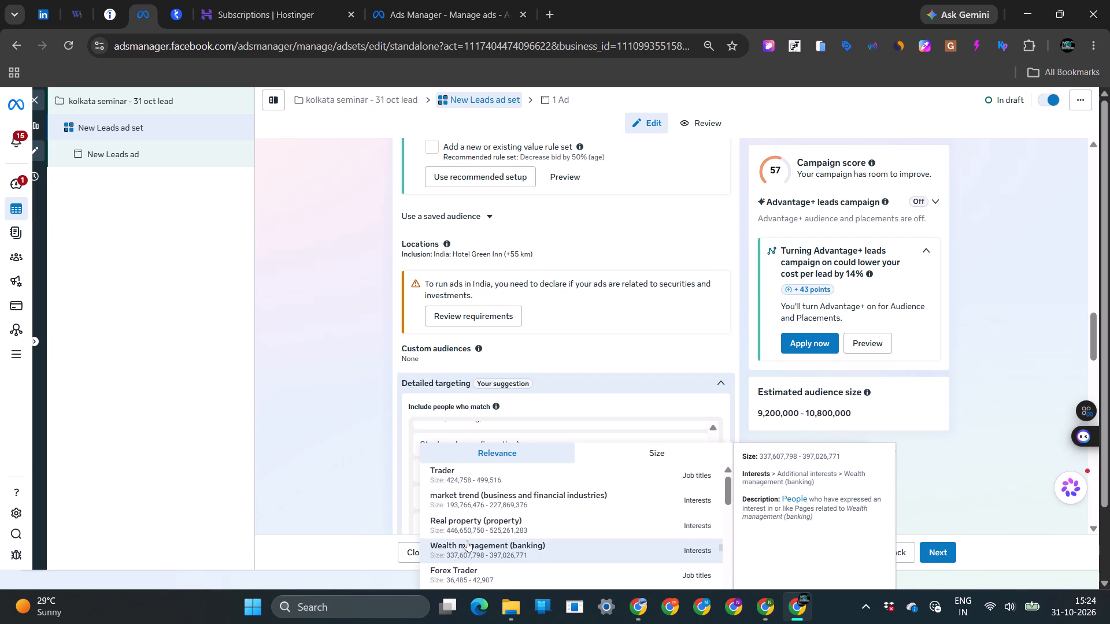
pyautogui.scroll(2, 467, 540)
pyautogui.click(357, 376)
# Add the suggested Apartment (property) interest to the ad set's detailed targeting.
pyautogui.scroll(-4, 357, 376)
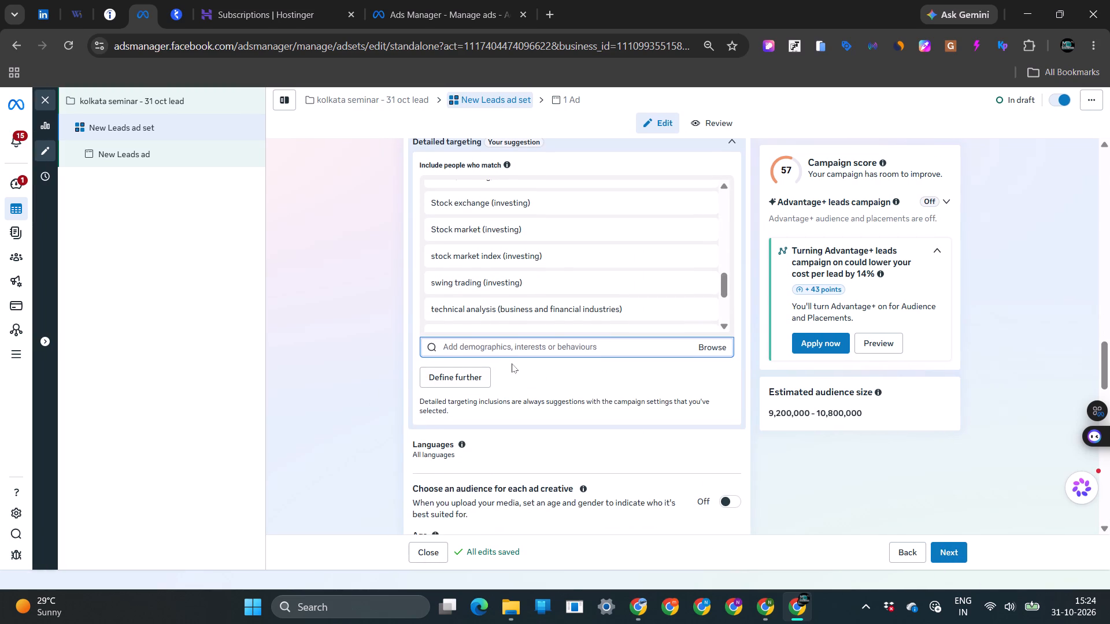
pyautogui.click(516, 348)
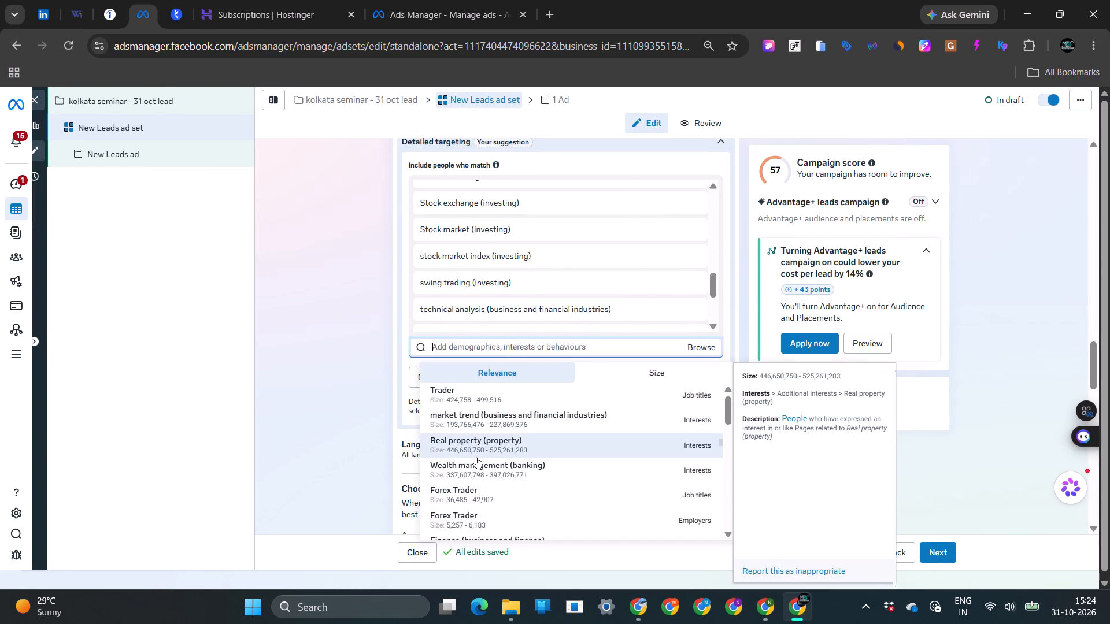
pyautogui.scroll(-3, 476, 457)
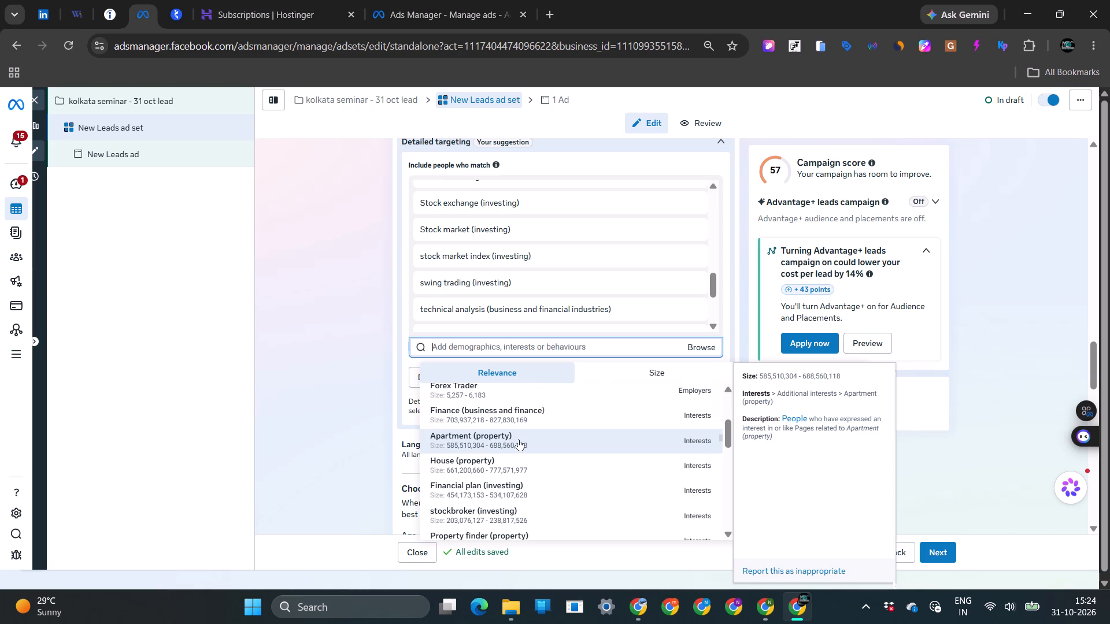
pyautogui.click(519, 439)
pyautogui.click(356, 366)
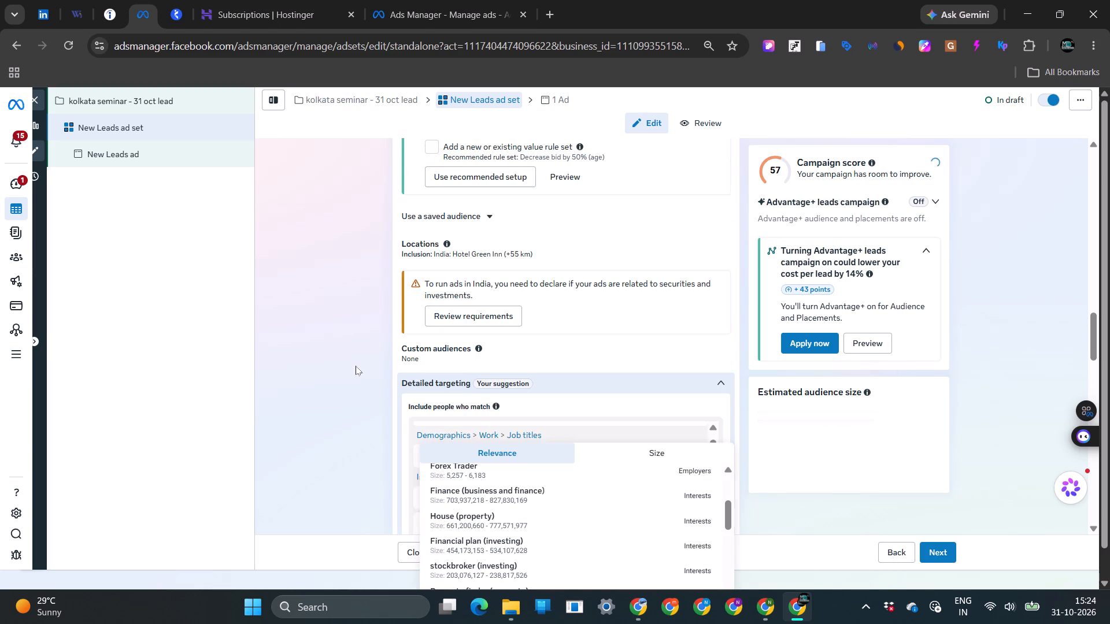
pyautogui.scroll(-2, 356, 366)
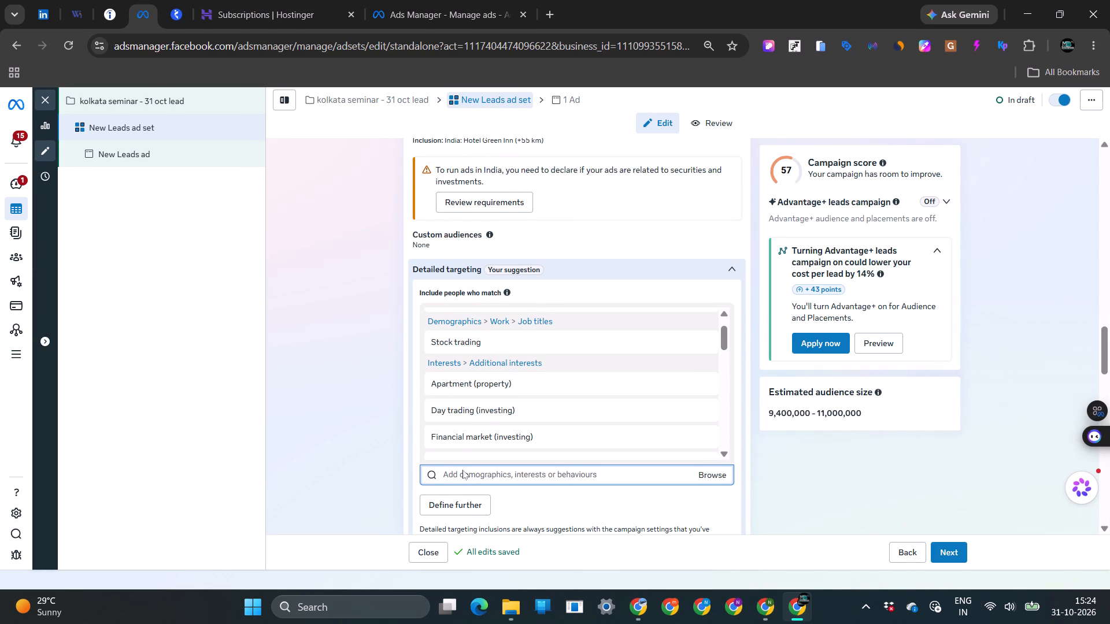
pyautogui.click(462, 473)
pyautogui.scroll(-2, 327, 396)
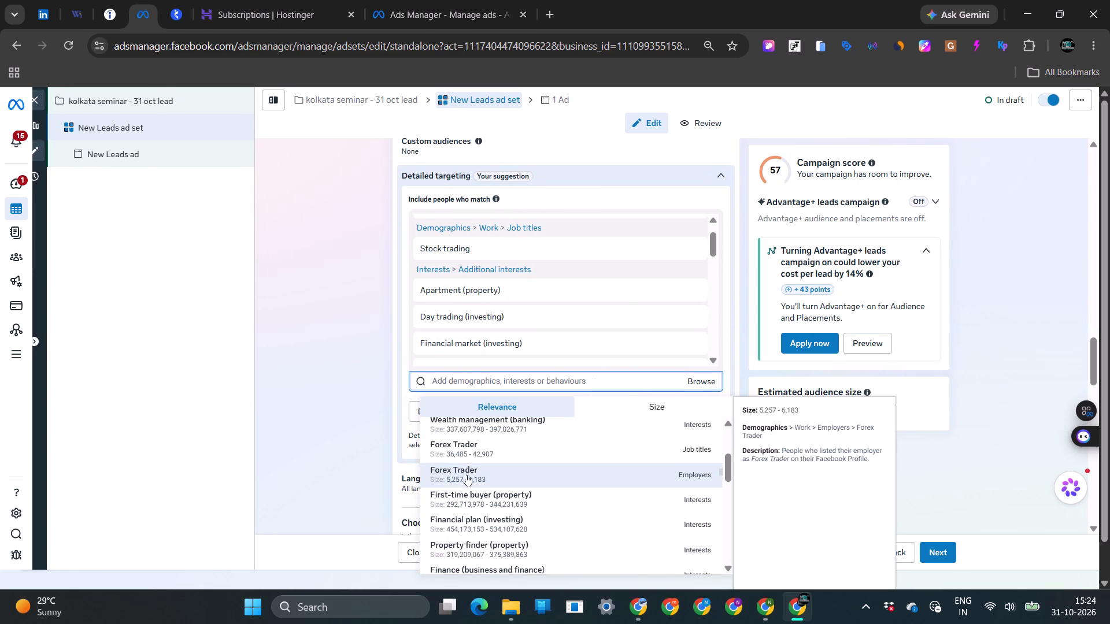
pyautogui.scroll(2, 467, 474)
# Check the November 2026 dates in the Windows calendar and return to Ads Manager.
pyautogui.click(1061, 618)
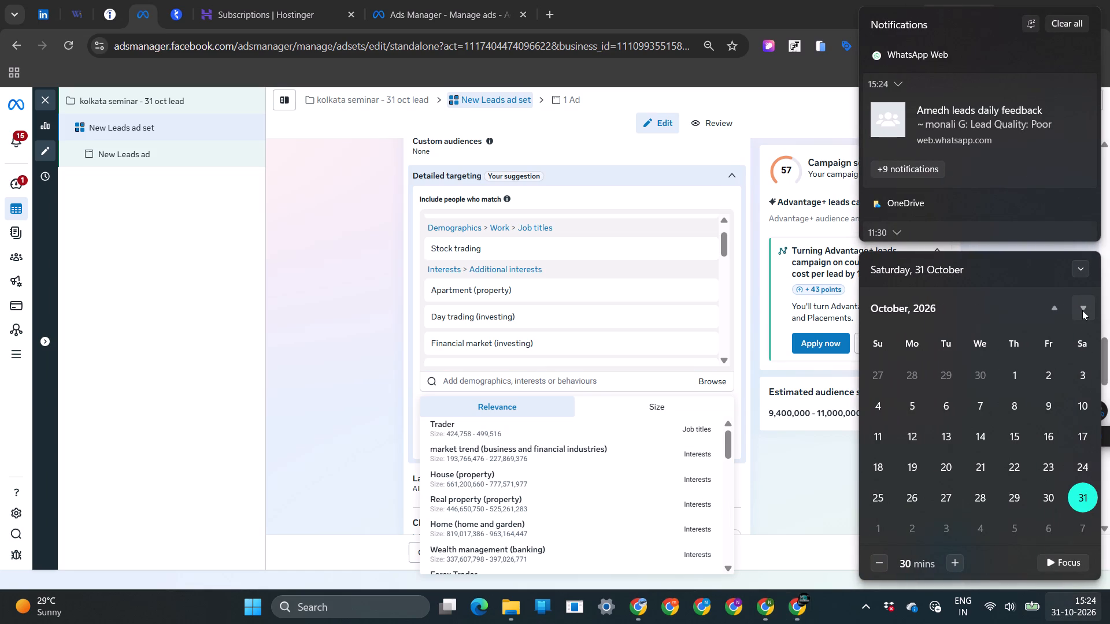
pyautogui.click(1082, 302)
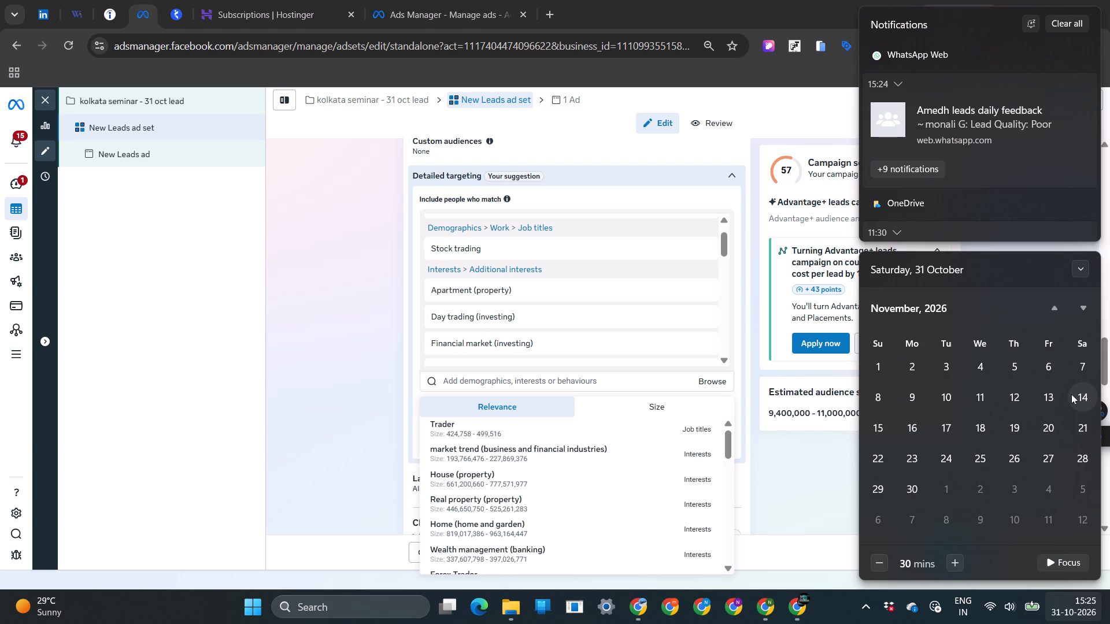
pyautogui.click(325, 307)
# Add the suggested Forex Trader job title to the ad set's detailed targeting.
pyautogui.click(472, 382)
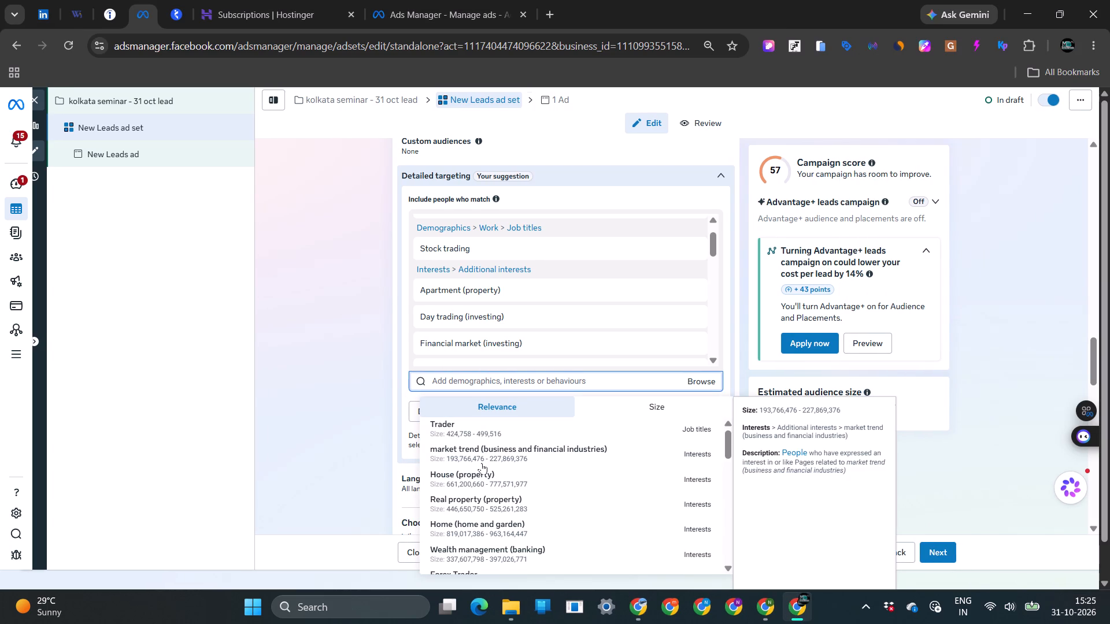
pyautogui.scroll(2, 482, 463)
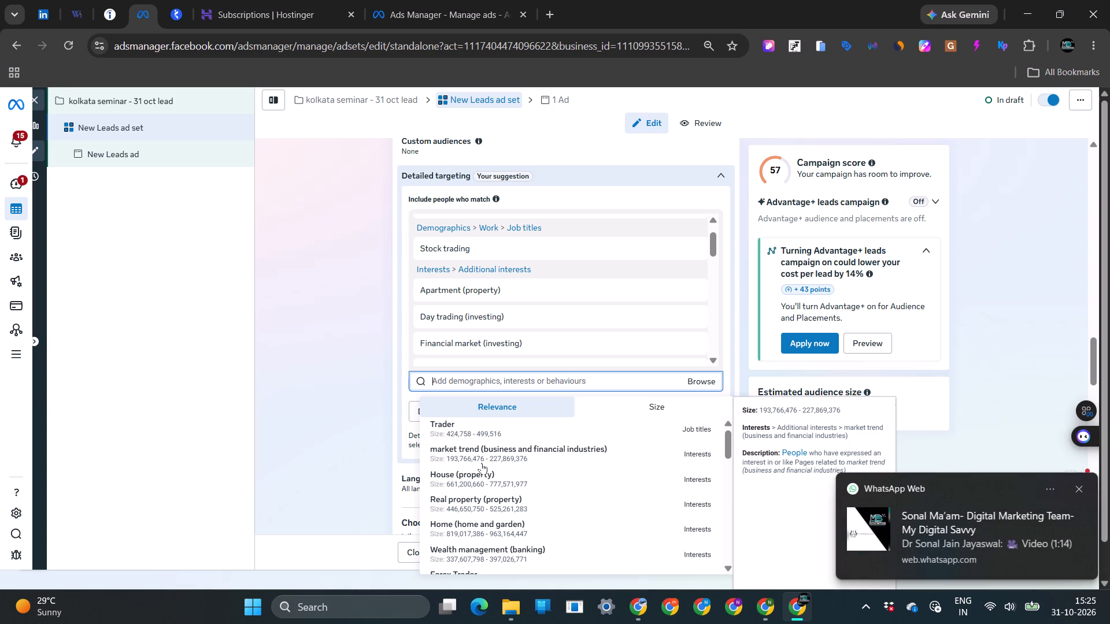
pyautogui.scroll(-1, 512, 491)
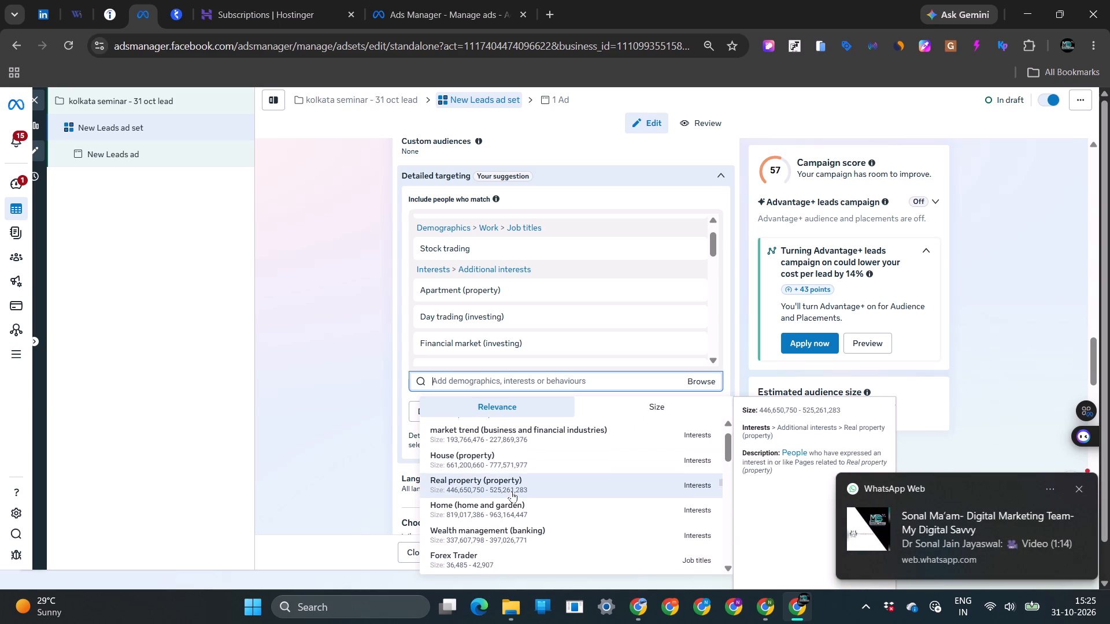
pyautogui.scroll(-1, 493, 513)
pyautogui.click(486, 519)
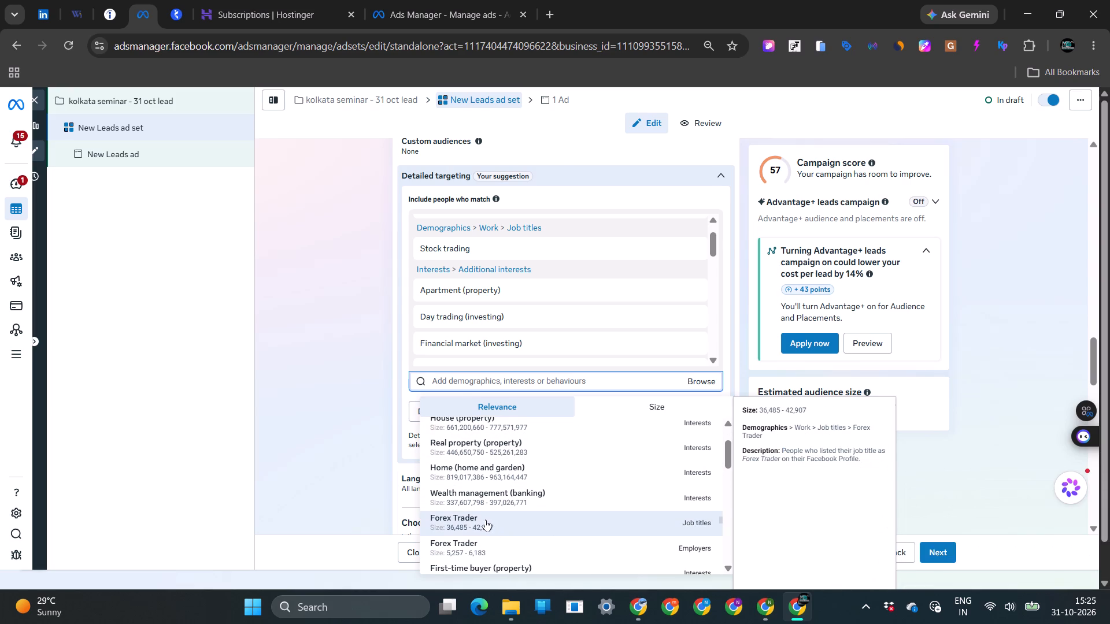
# Add the suggested First-time buyer (property) interest to the ad set's detailed targeting.
pyautogui.scroll(-3, 367, 456)
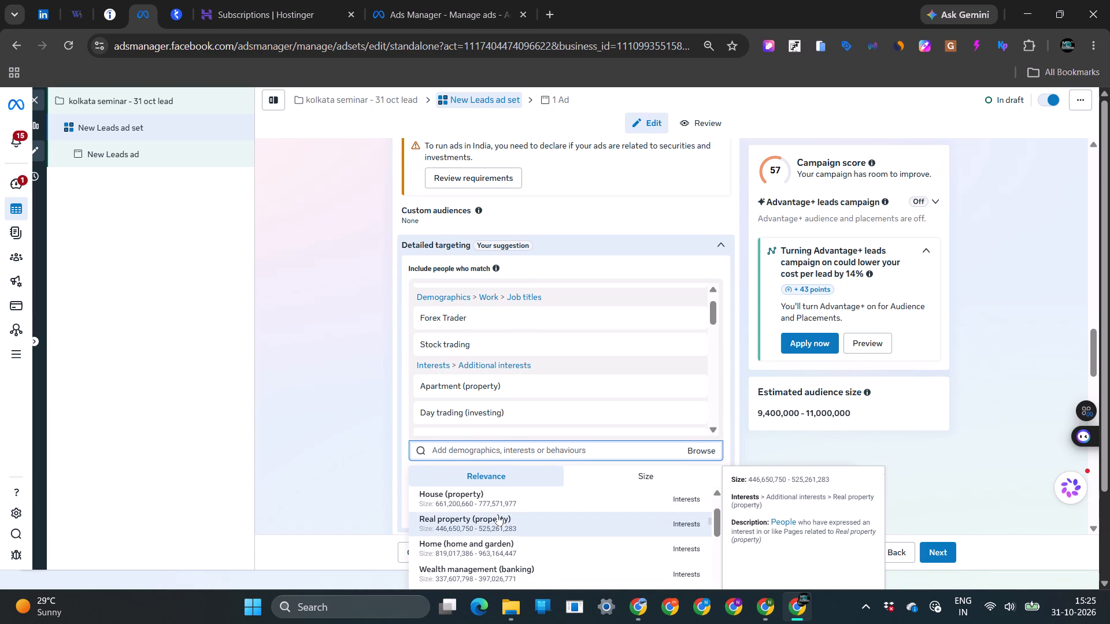
pyautogui.scroll(-2, 498, 514)
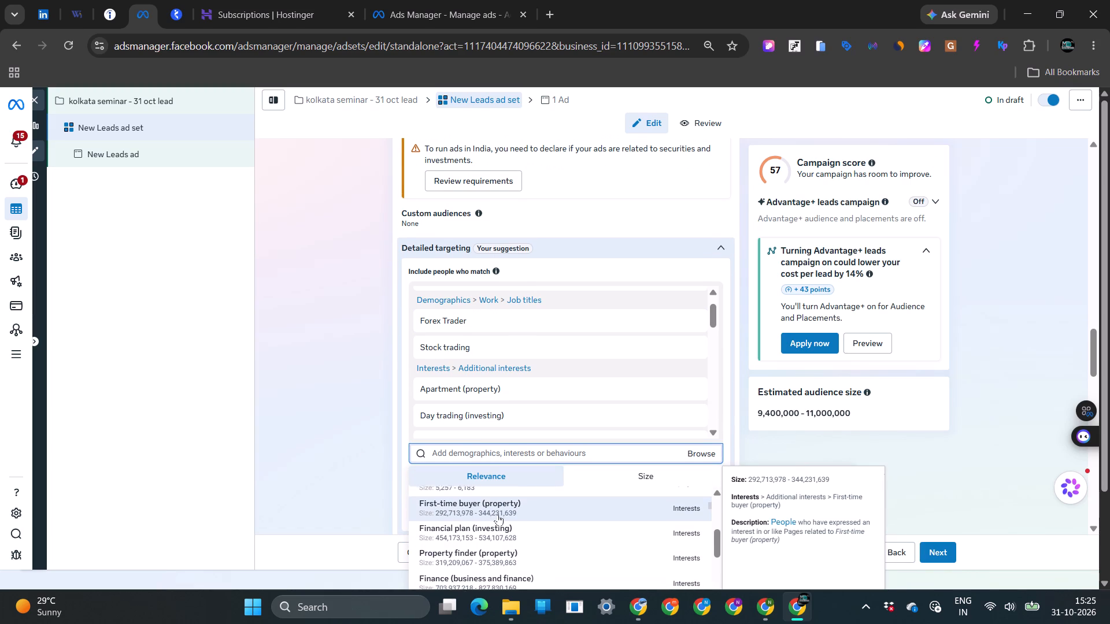
pyautogui.click(464, 511)
pyautogui.click(350, 478)
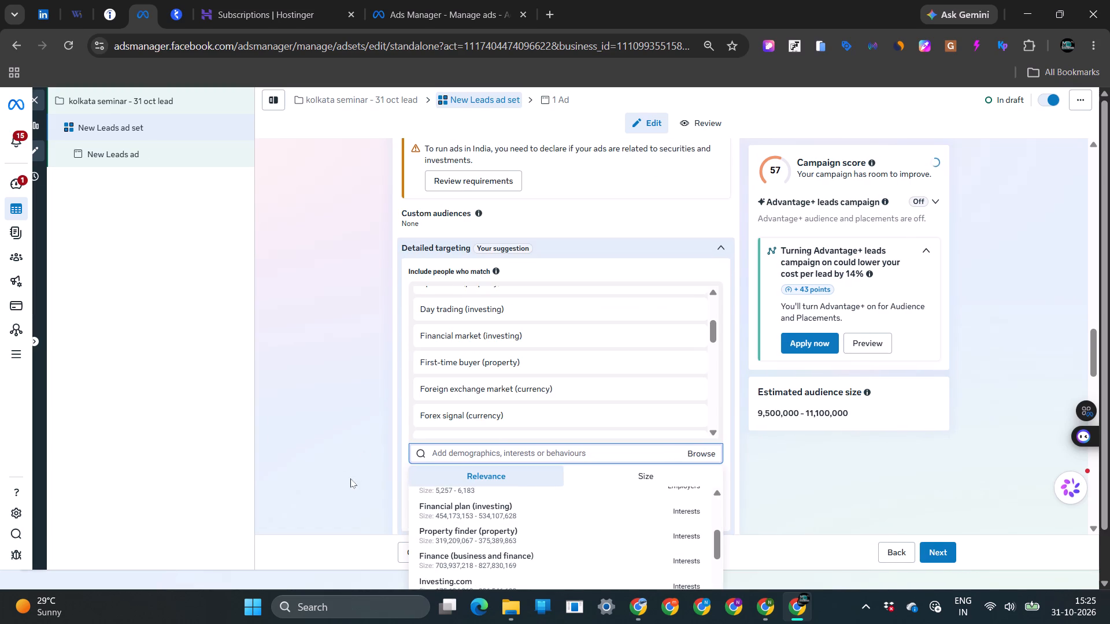
# Add the suggested Starter home (property) interest to the detailed targeting.
pyautogui.scroll(-2, 420, 445)
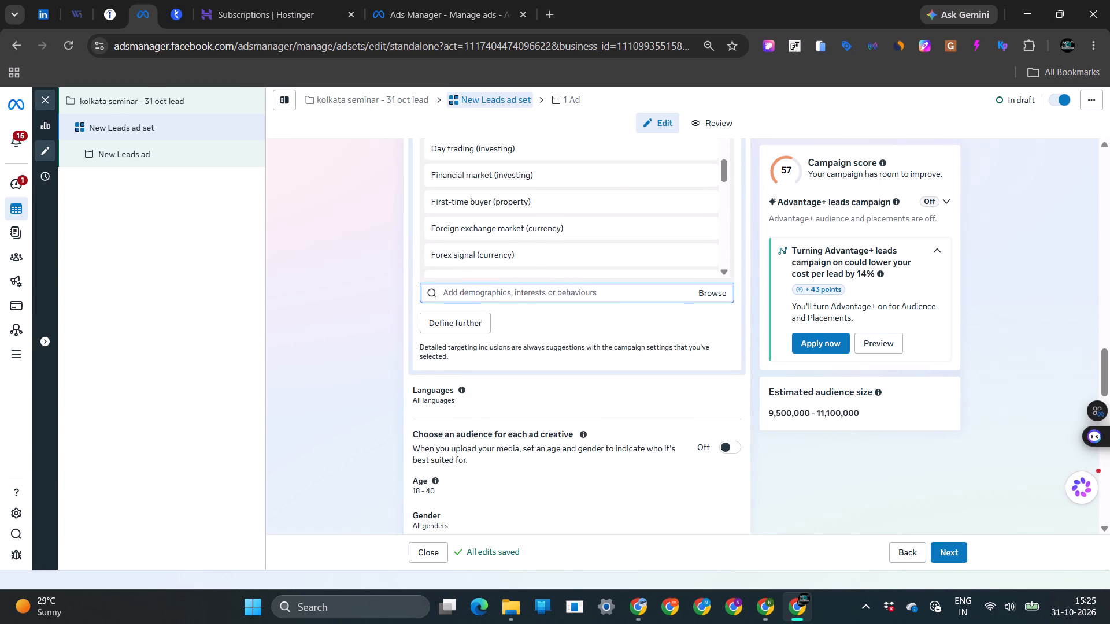
pyautogui.click(480, 293)
pyautogui.scroll(3, 487, 346)
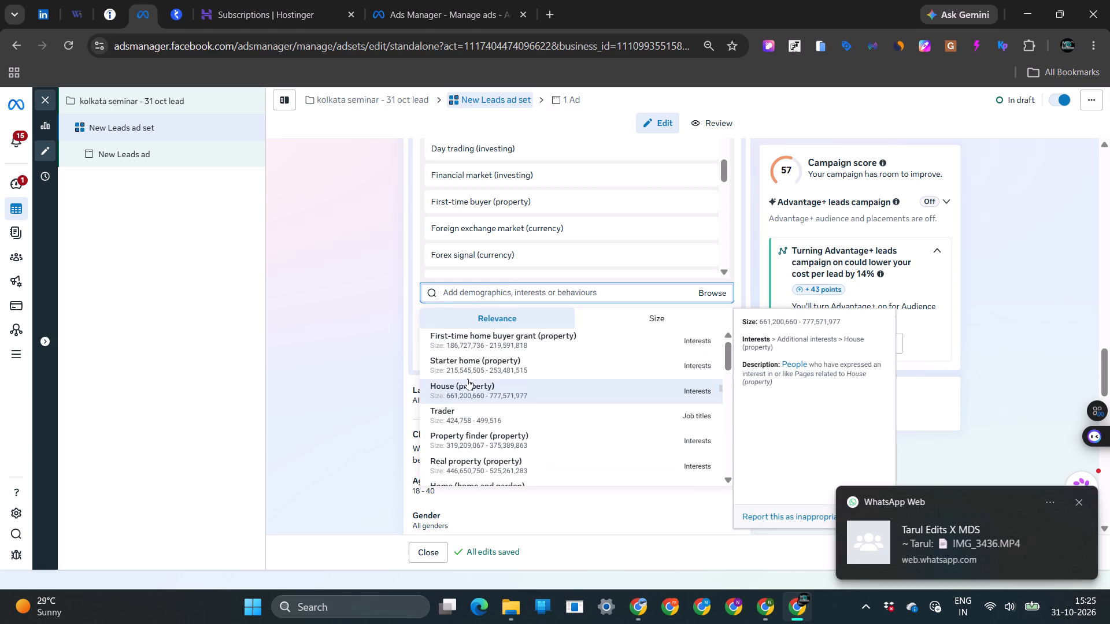
pyautogui.scroll(1, 468, 378)
pyautogui.click(480, 372)
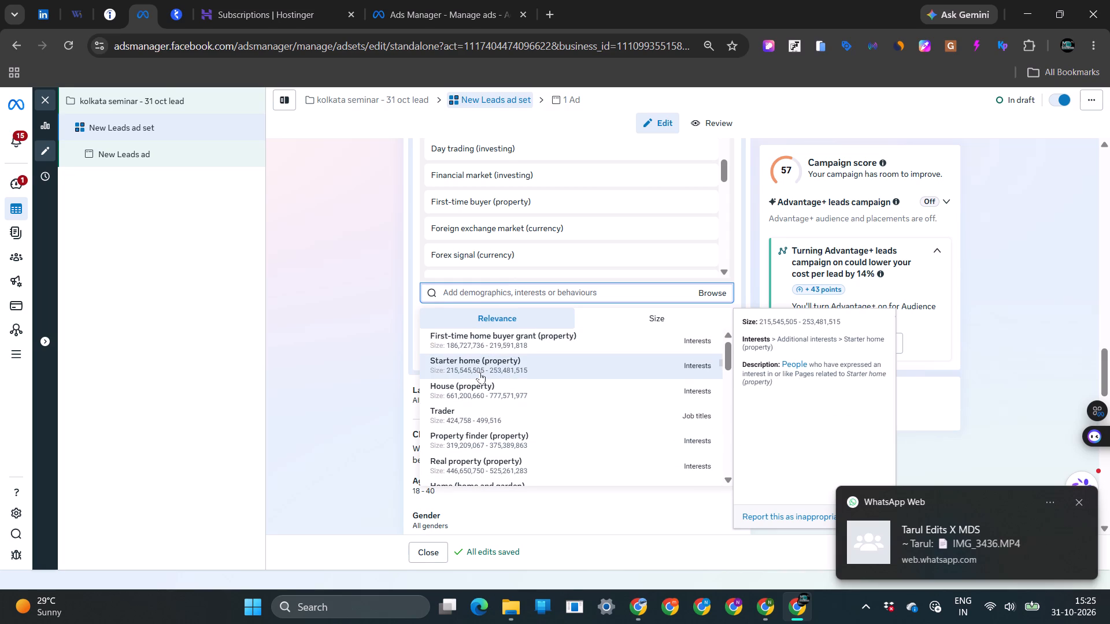
pyautogui.click(378, 406)
# Add the suggested Forex Trader employer to the detailed targeting.
pyautogui.scroll(-4, 378, 406)
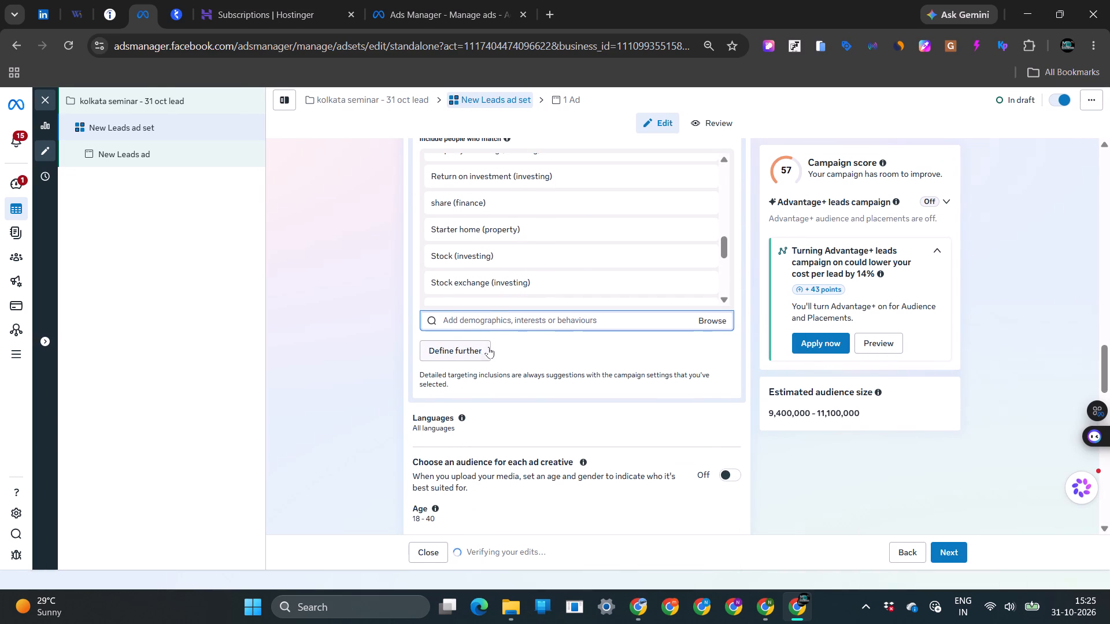
pyautogui.click(486, 322)
pyautogui.scroll(2, 482, 447)
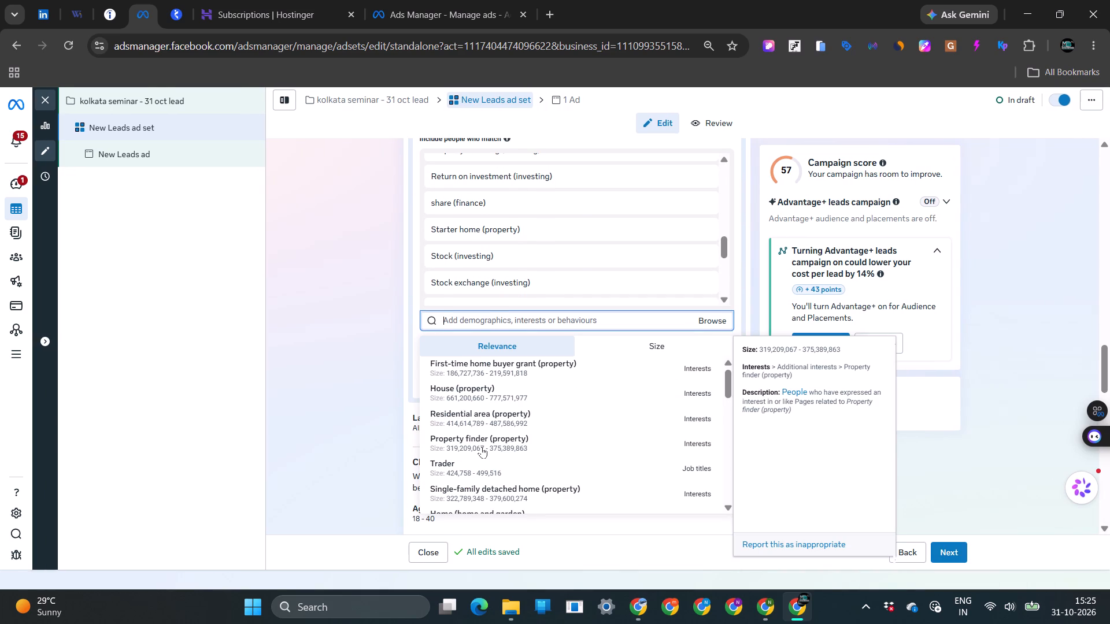
pyautogui.scroll(-2, 482, 447)
pyautogui.scroll(-1, 558, 441)
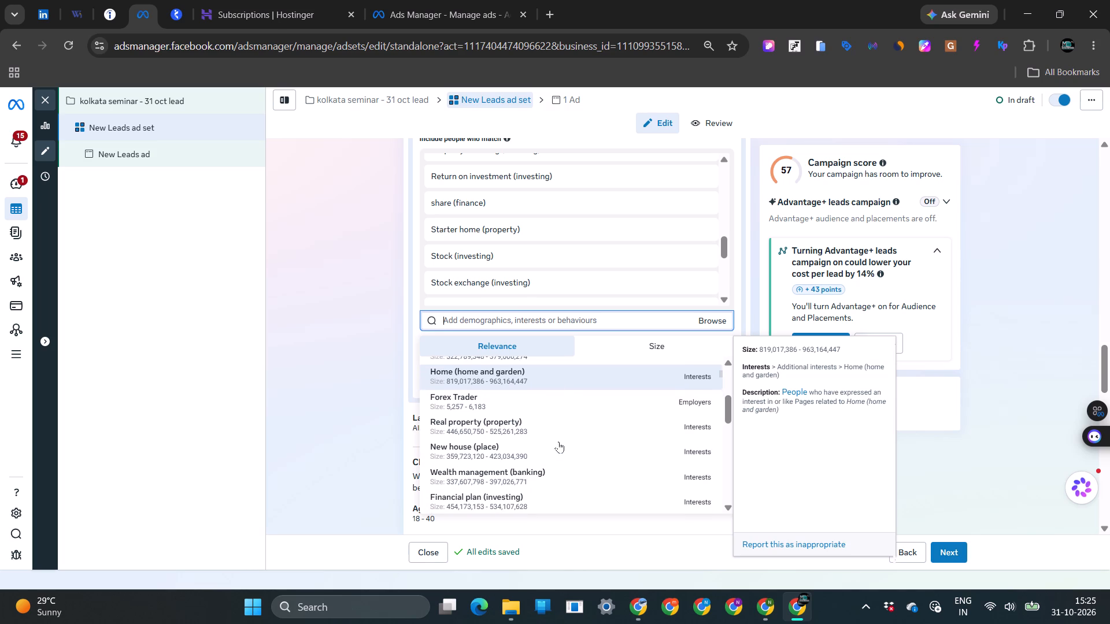
pyautogui.click(537, 395)
pyautogui.click(368, 378)
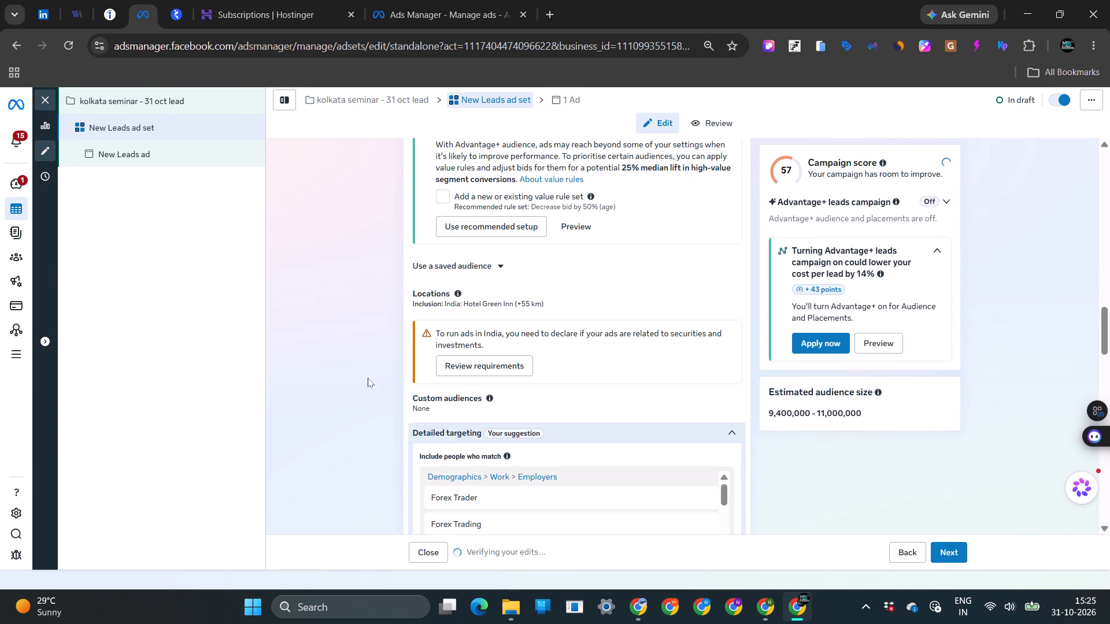
# Search the detailed targeting options for "job" and add the Job (careers) interest.
pyautogui.scroll(-2, 368, 378)
pyautogui.click(464, 477)
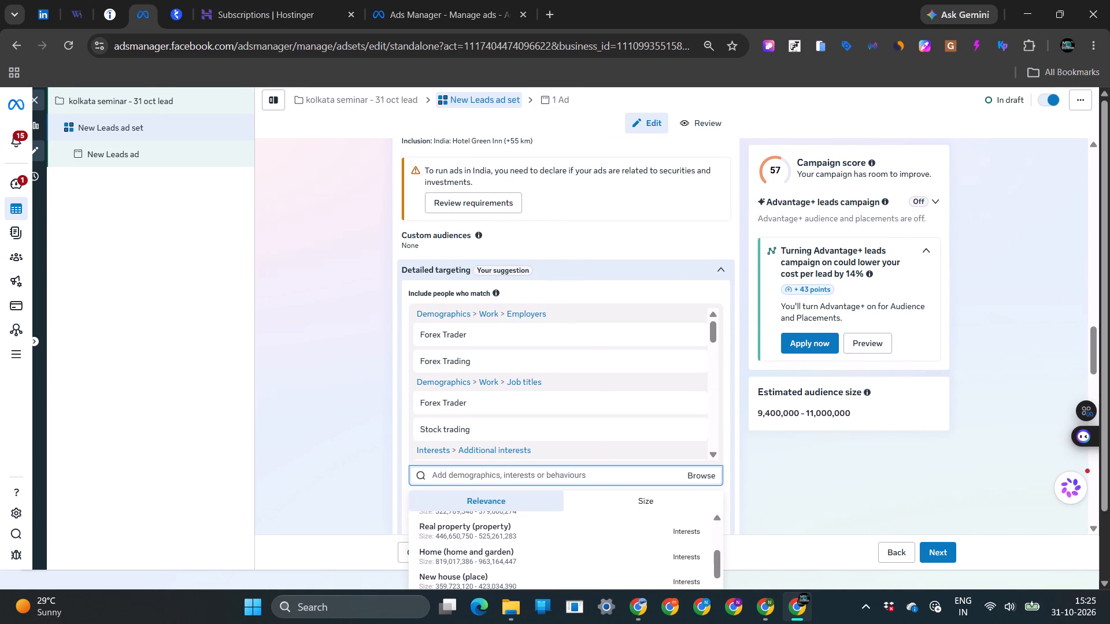
pyautogui.write('job')
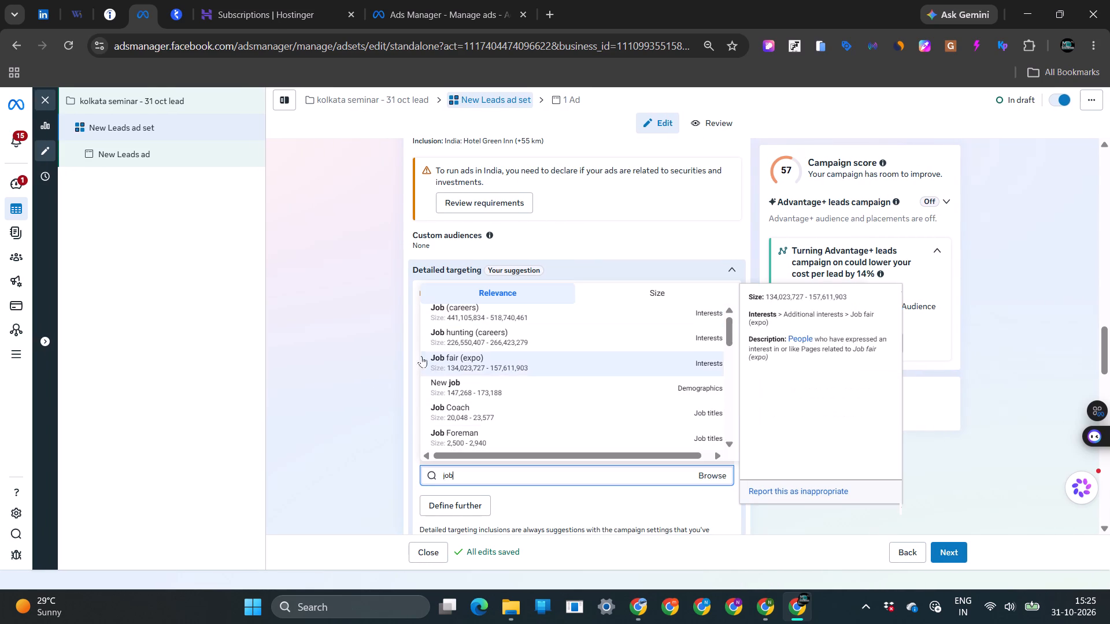
pyautogui.scroll(2, 528, 344)
pyautogui.click(552, 311)
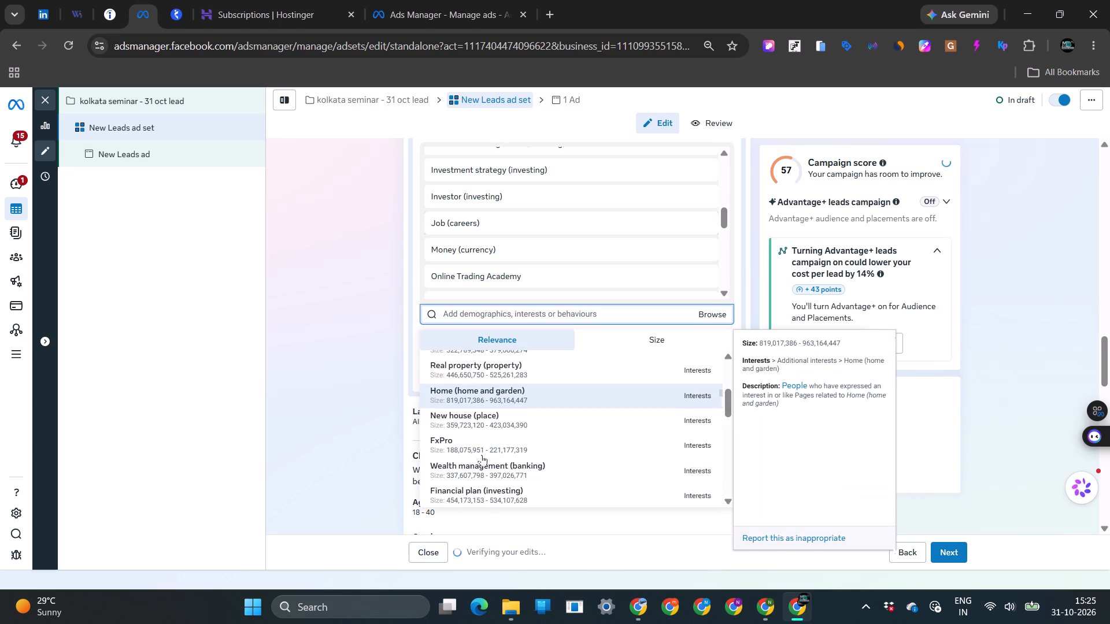
# Add the suggested Job hunting (careers) interest to the ad set's detailed targeting.
pyautogui.click(380, 413)
pyautogui.scroll(-2, 380, 413)
pyautogui.click(476, 314)
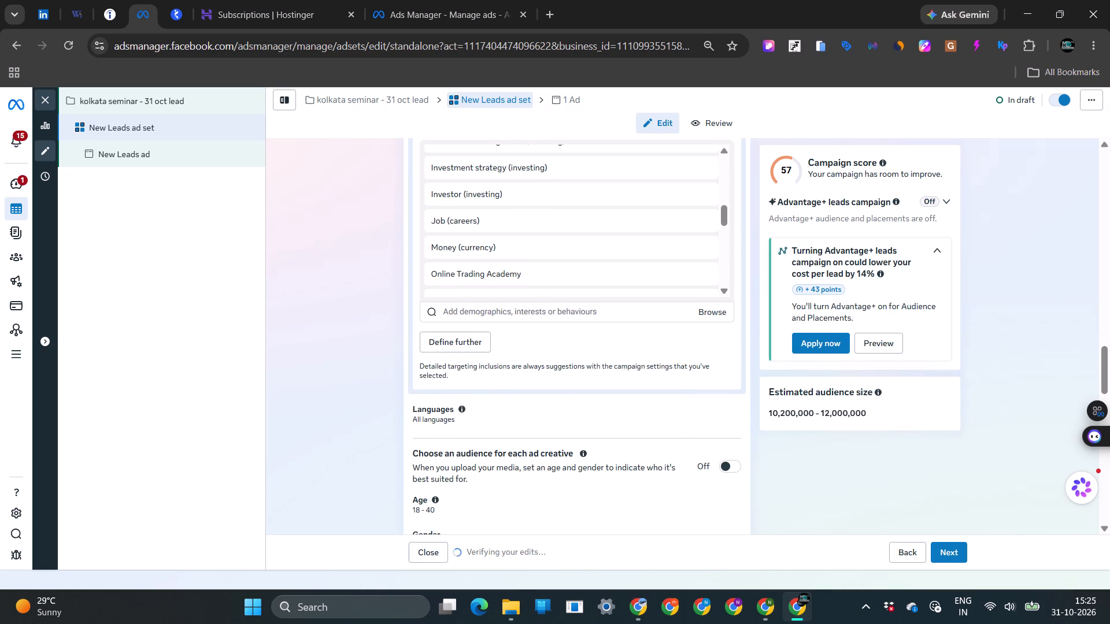
pyautogui.scroll(5, 486, 386)
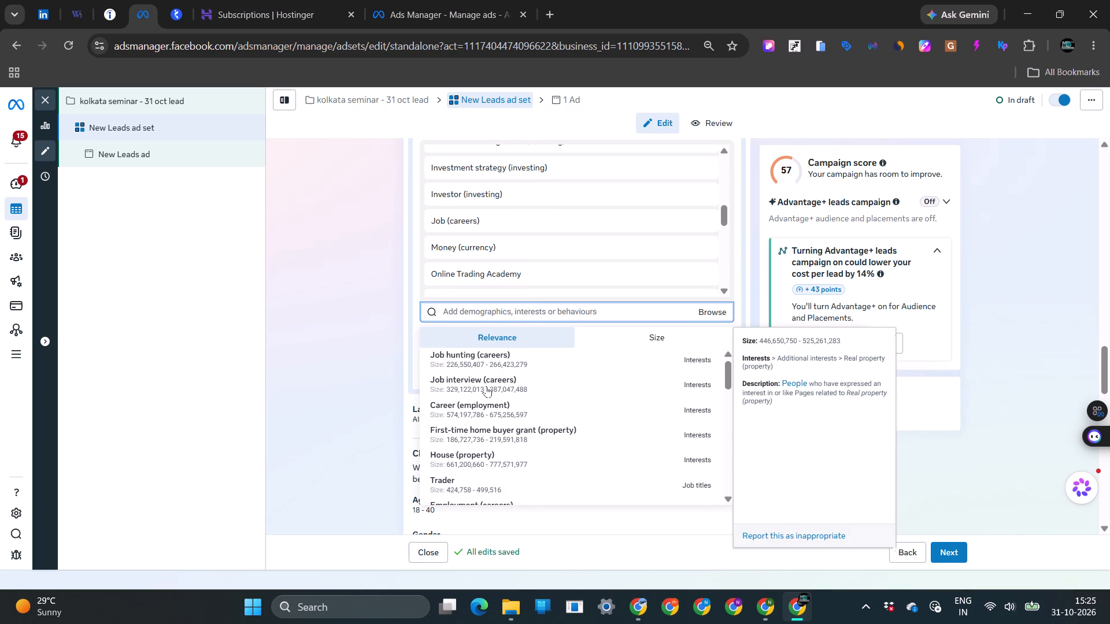
pyautogui.click(497, 352)
pyautogui.click(331, 405)
# Add the suggested Career (employment) and Employment (careers) interests to the detailed targeting.
pyautogui.scroll(-1, 331, 405)
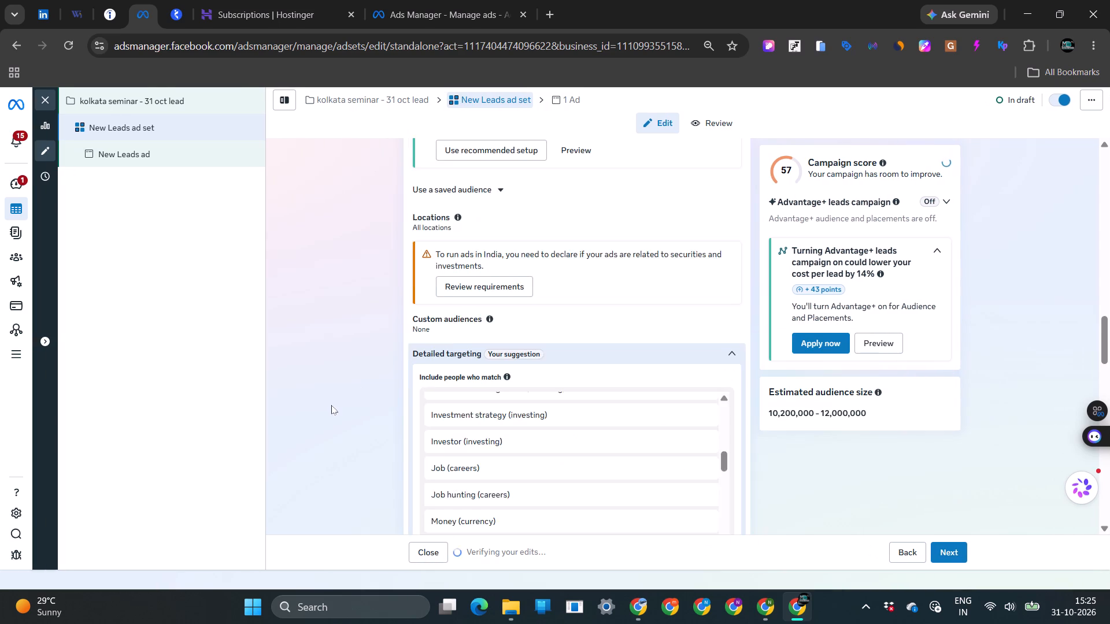
pyautogui.scroll(-1, 331, 405)
pyautogui.click(508, 439)
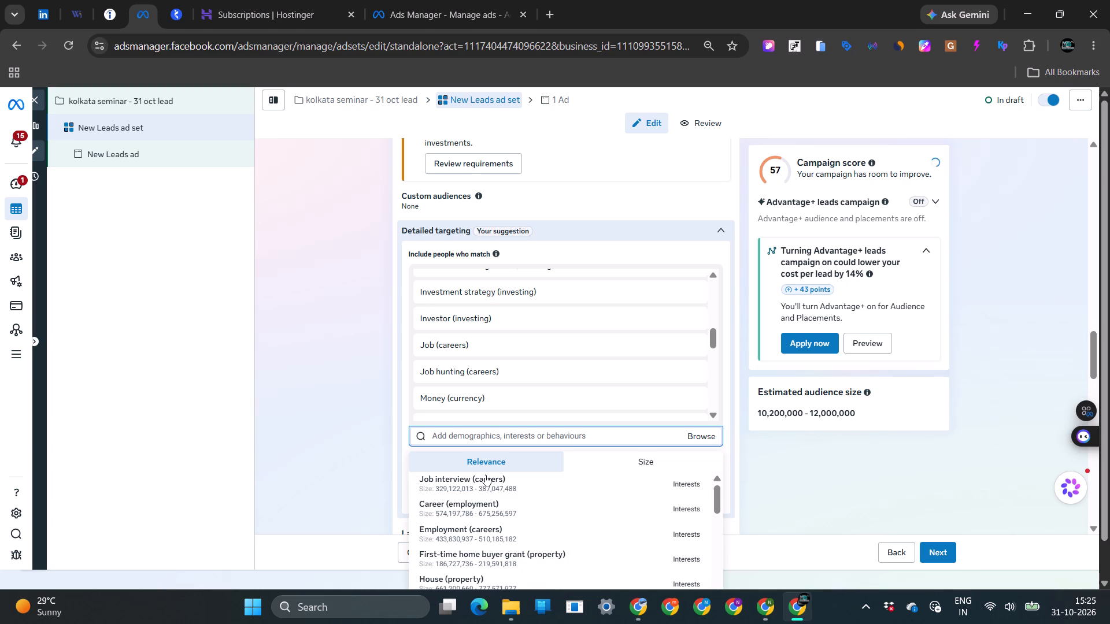
pyautogui.scroll(1, 482, 481)
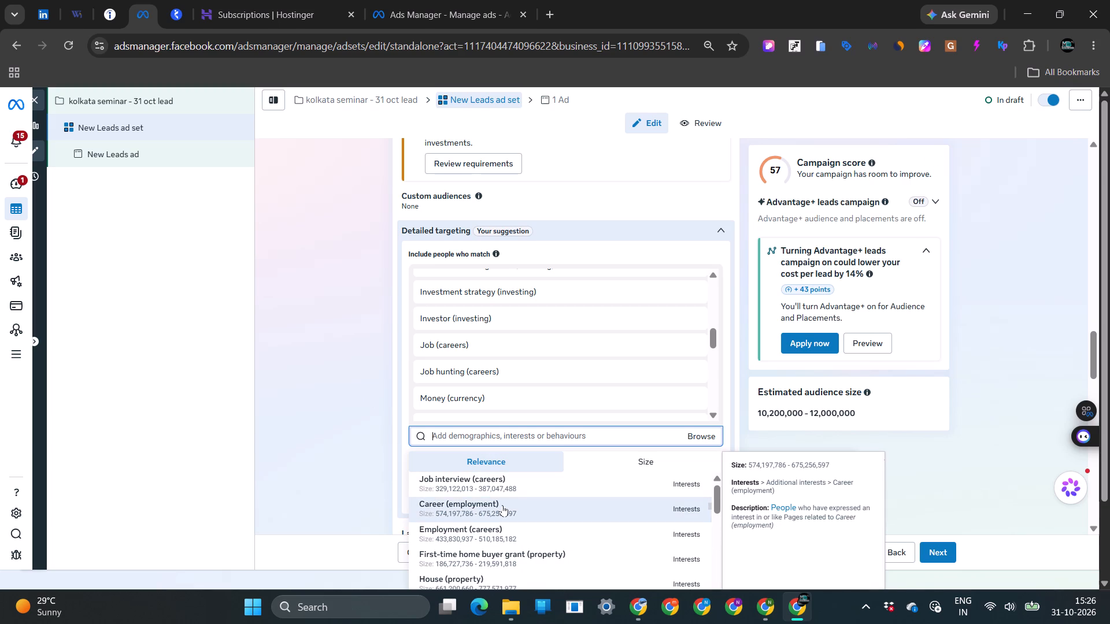
pyautogui.click(522, 508)
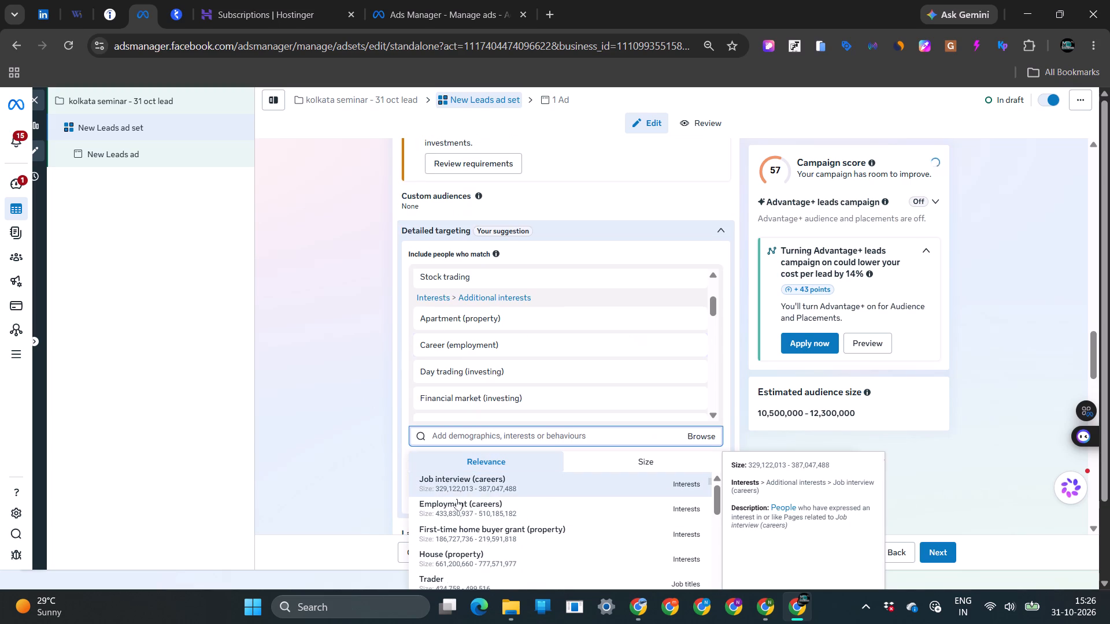
pyautogui.click(484, 508)
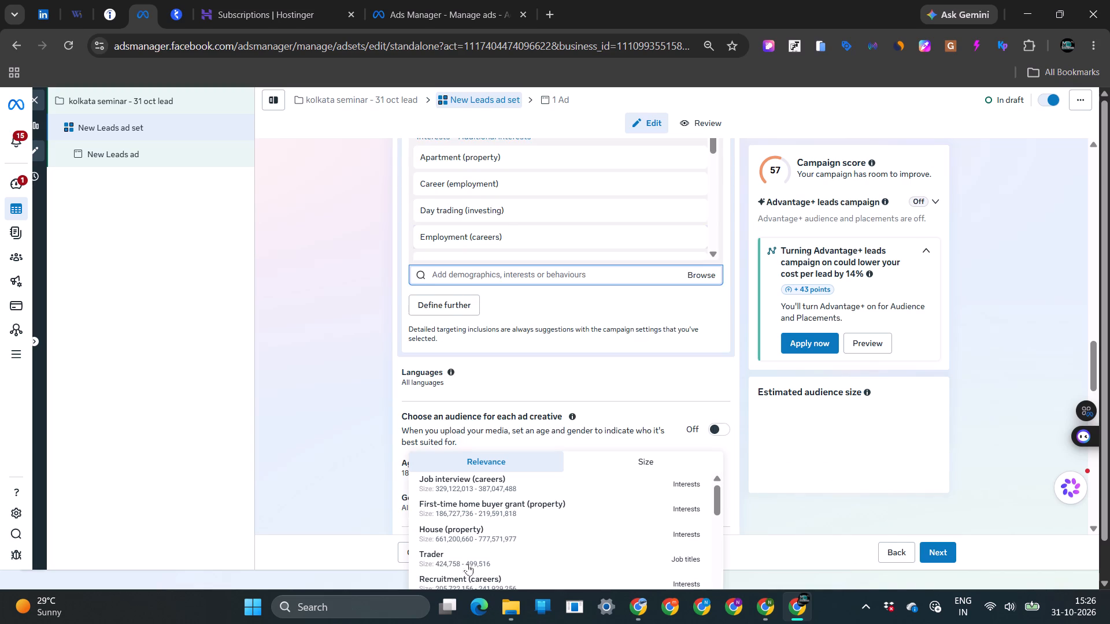
# Add the suggested Career development (careers) and Part-time (careers) interests to the detailed targeting.
pyautogui.scroll(-2, 474, 539)
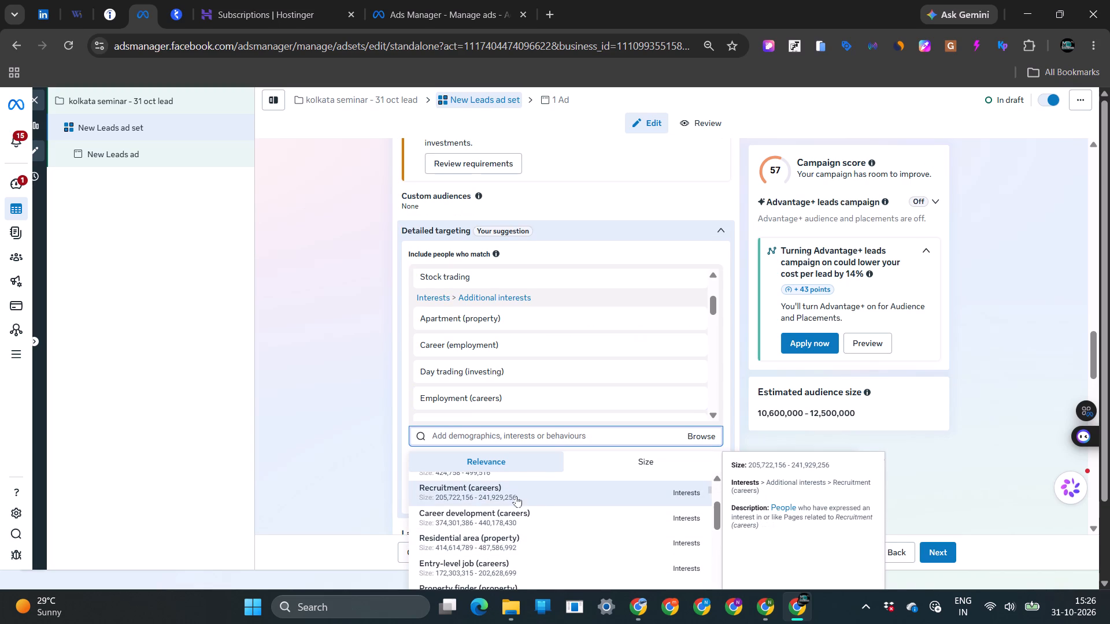
pyautogui.click(512, 509)
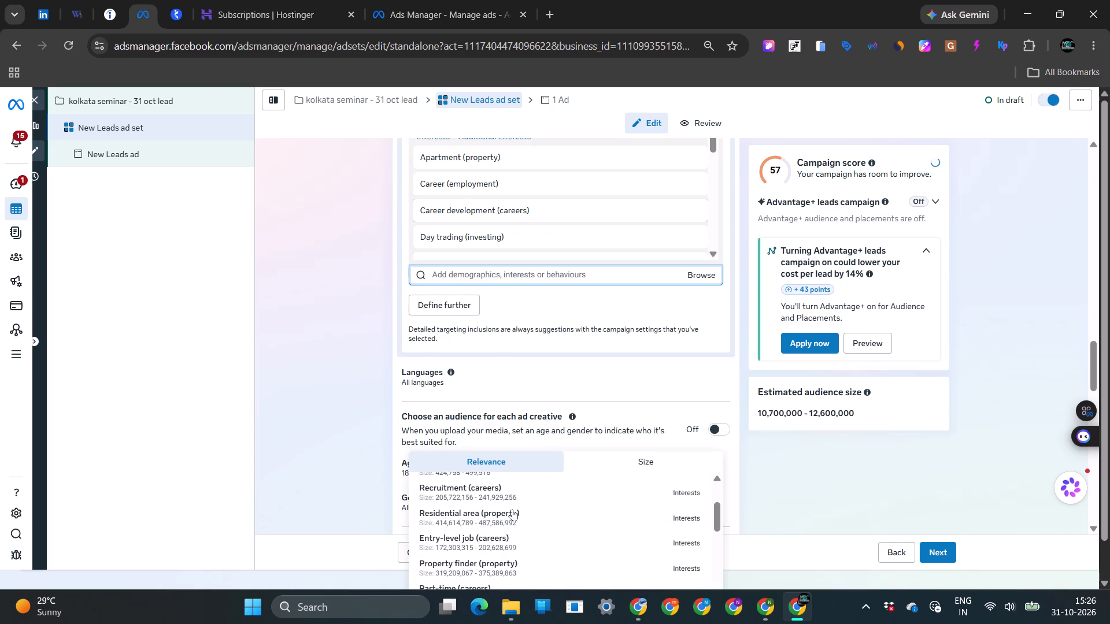
pyautogui.scroll(-2, 444, 543)
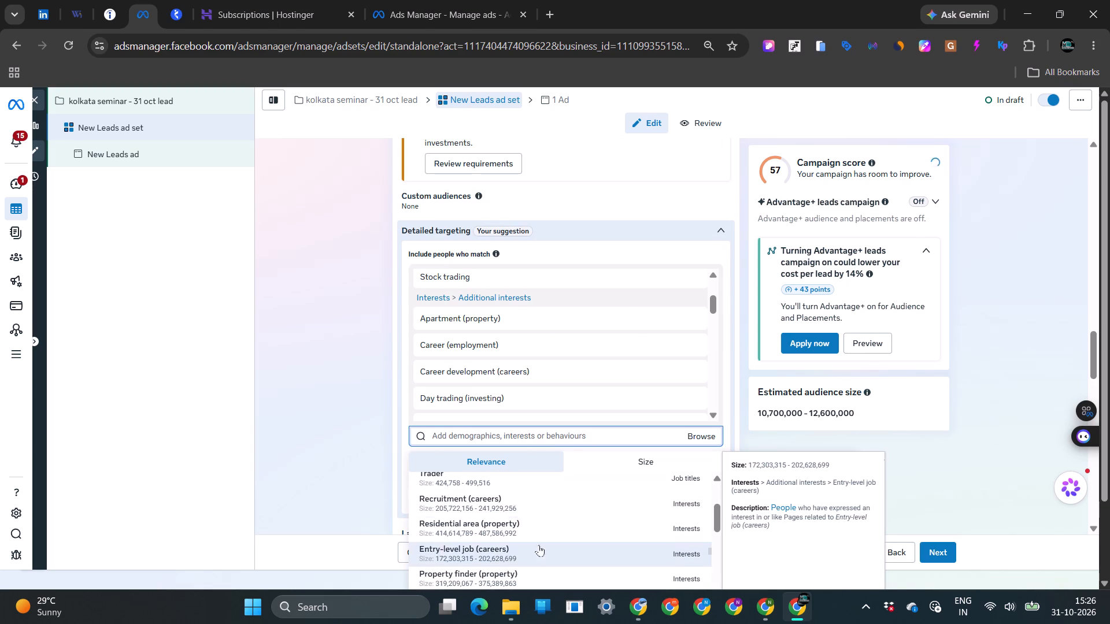
pyautogui.scroll(-1, 549, 549)
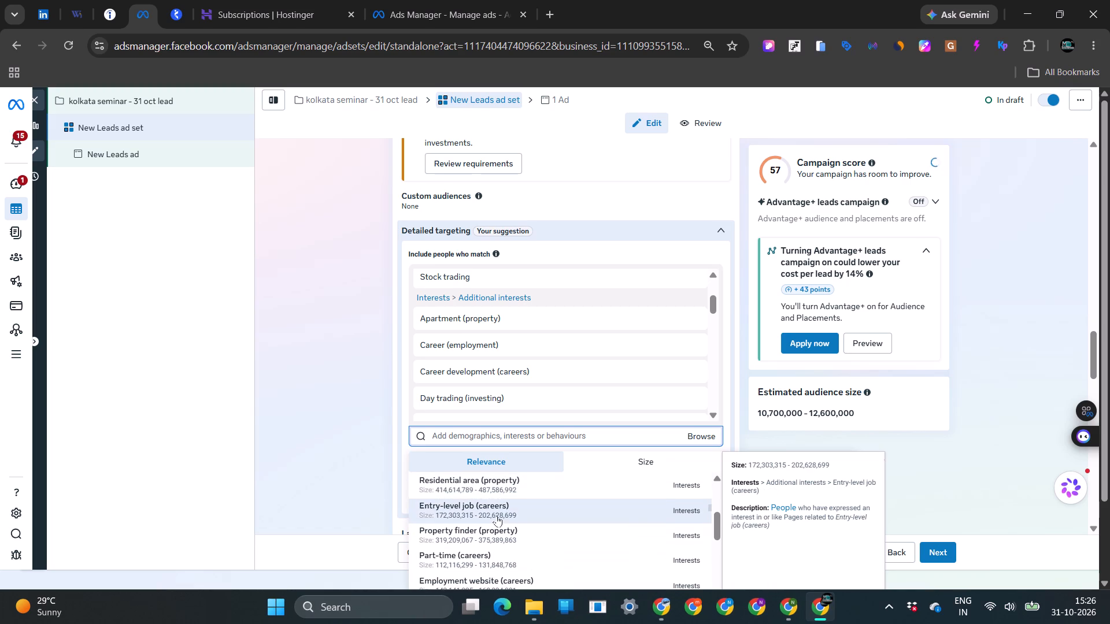
pyautogui.scroll(-1, 497, 515)
pyautogui.click(467, 492)
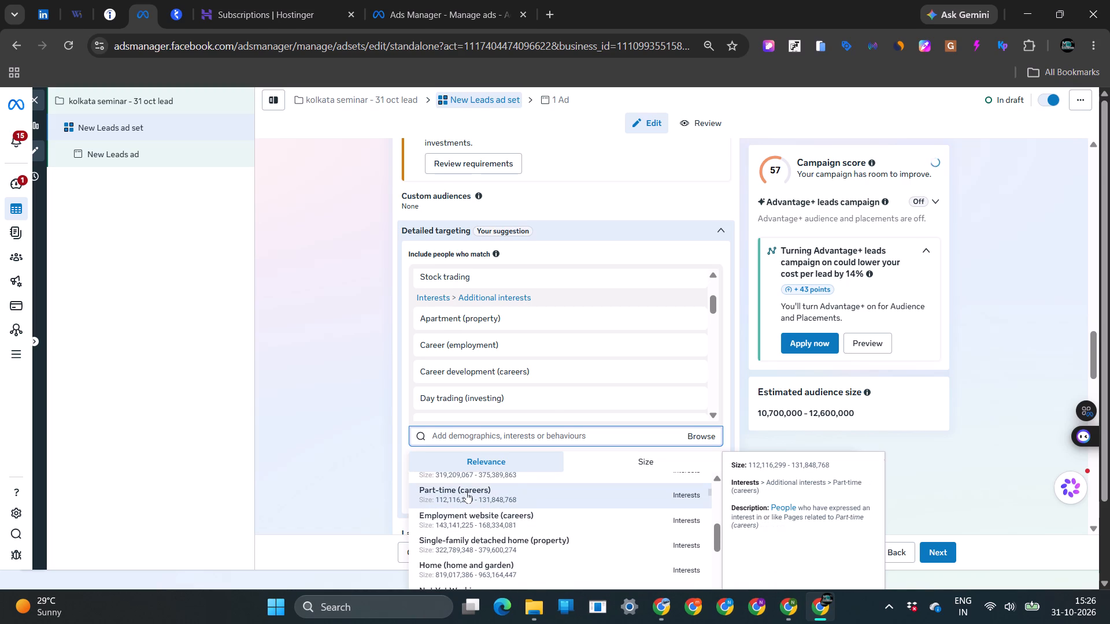
# Add the Looking for work! job title from the detailed targeting suggestions.
pyautogui.scroll(-5, 499, 558)
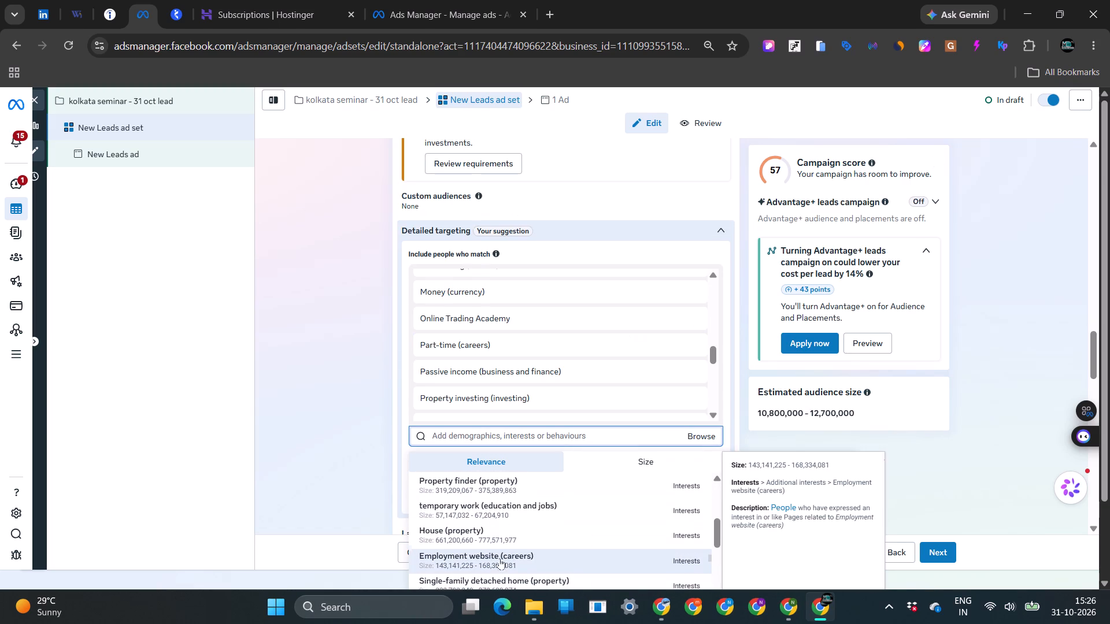
pyautogui.scroll(-1, 499, 558)
pyautogui.scroll(-1, 521, 511)
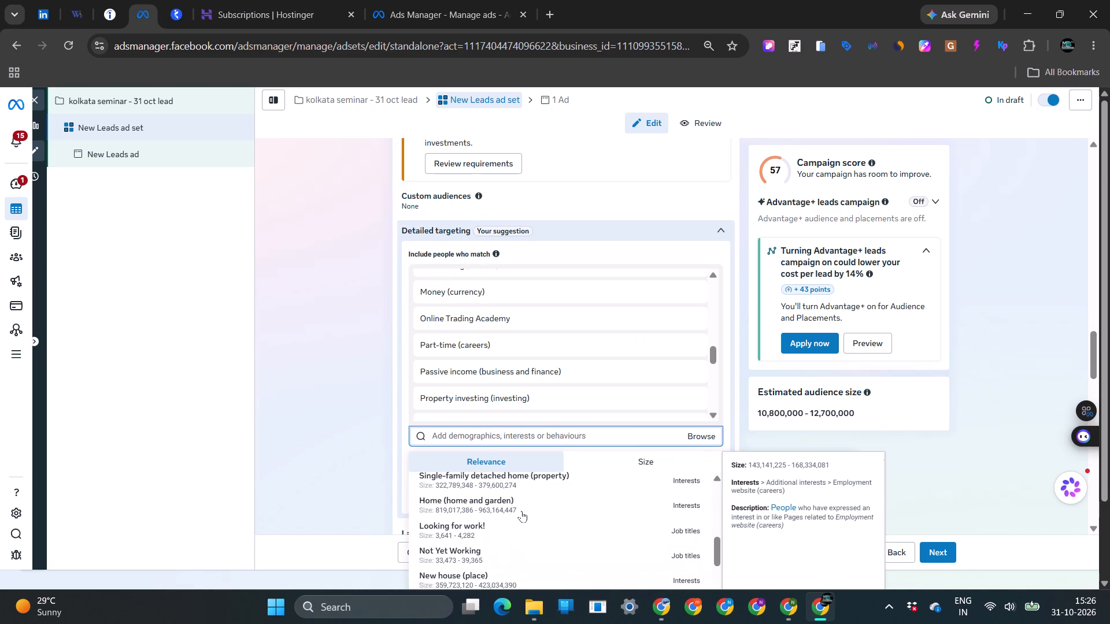
pyautogui.scroll(-1, 521, 511)
pyautogui.scroll(-1, 477, 529)
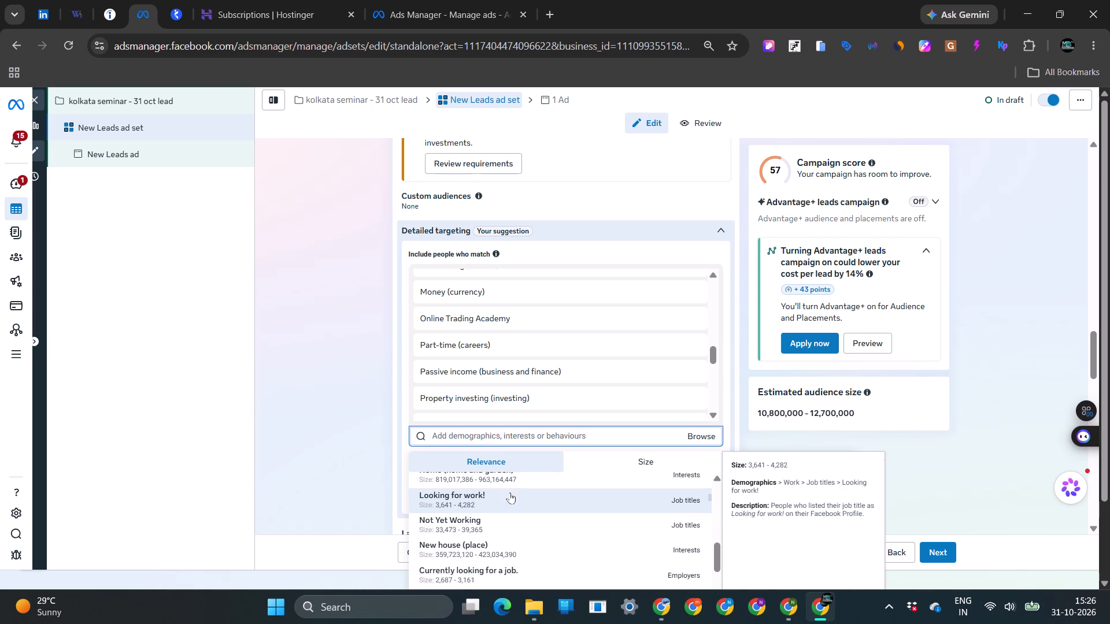
pyautogui.click(508, 497)
# Review the included audiences and the remaining detailed targeting suggestions for further relevant job, property or trading options.
pyautogui.scroll(-2, 456, 549)
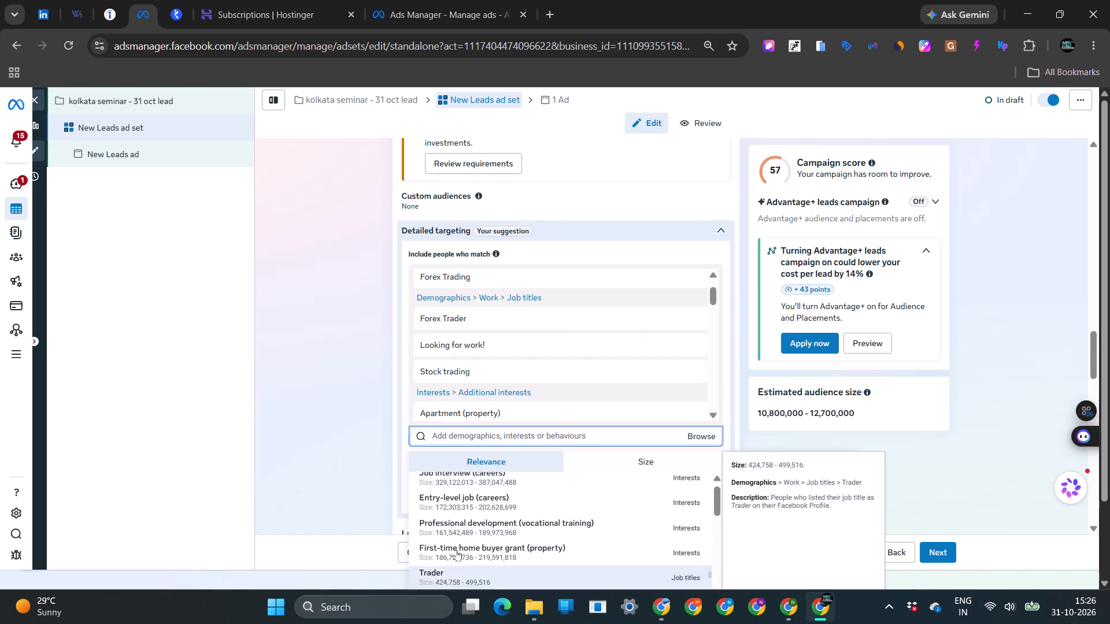
pyautogui.scroll(6, 478, 502)
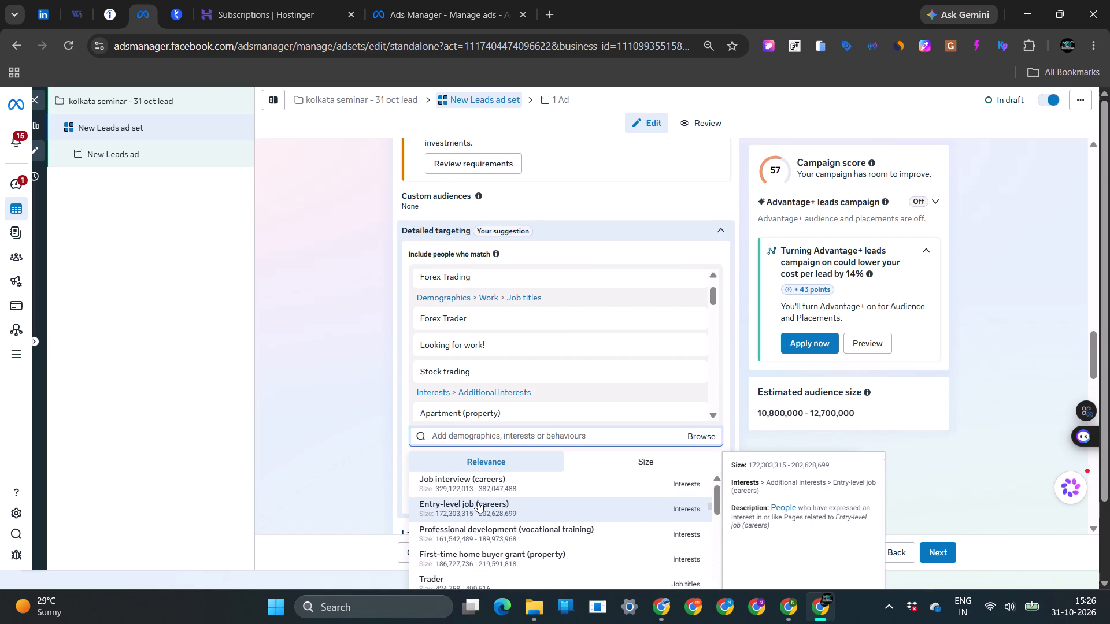
pyautogui.click(323, 456)
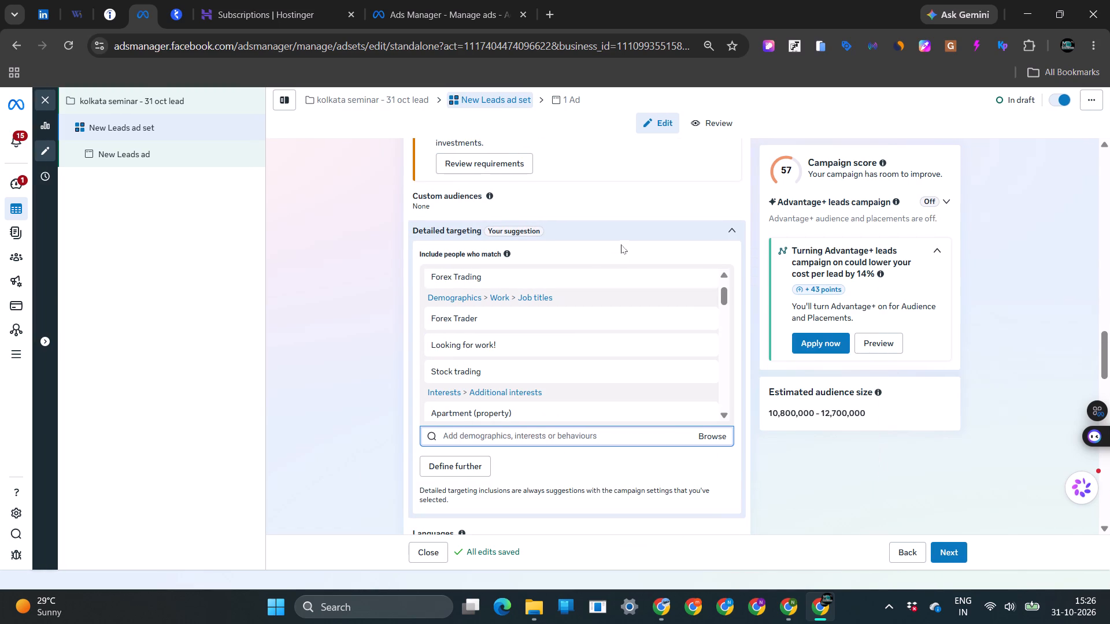
pyautogui.click(624, 228)
pyautogui.click(582, 252)
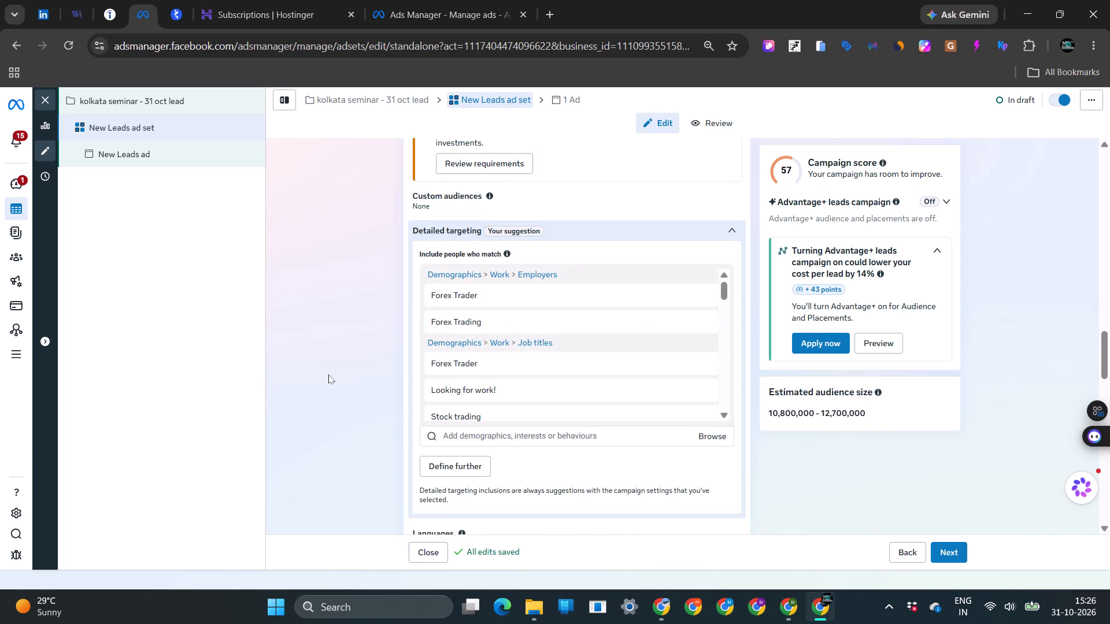
pyautogui.scroll(-2, 328, 374)
pyautogui.click(492, 289)
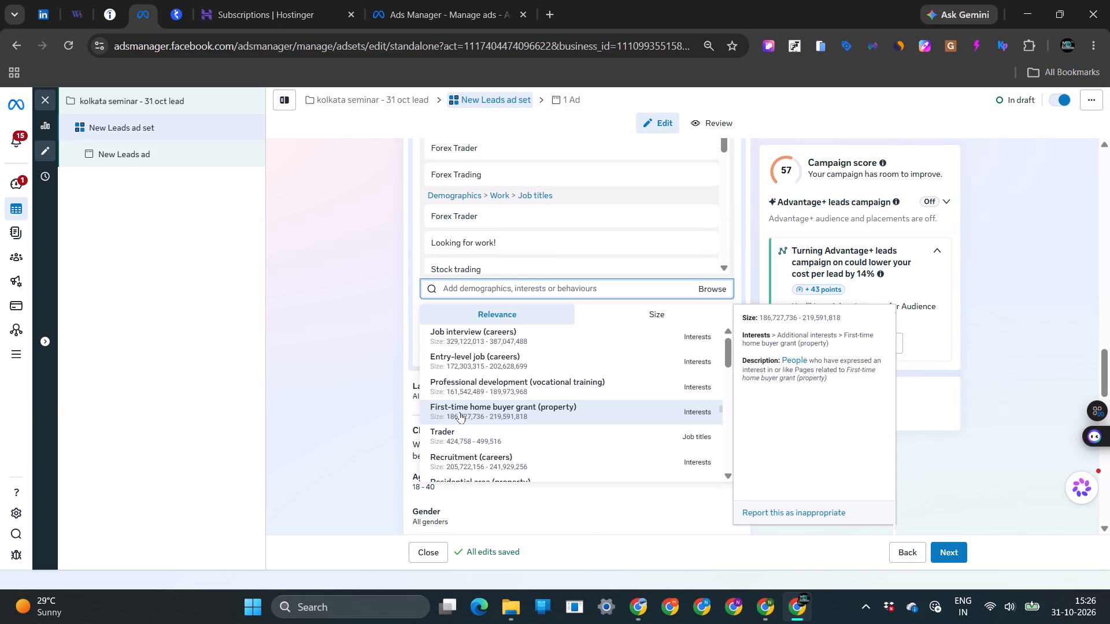
pyautogui.scroll(5, 529, 369)
pyautogui.scroll(-6, 529, 369)
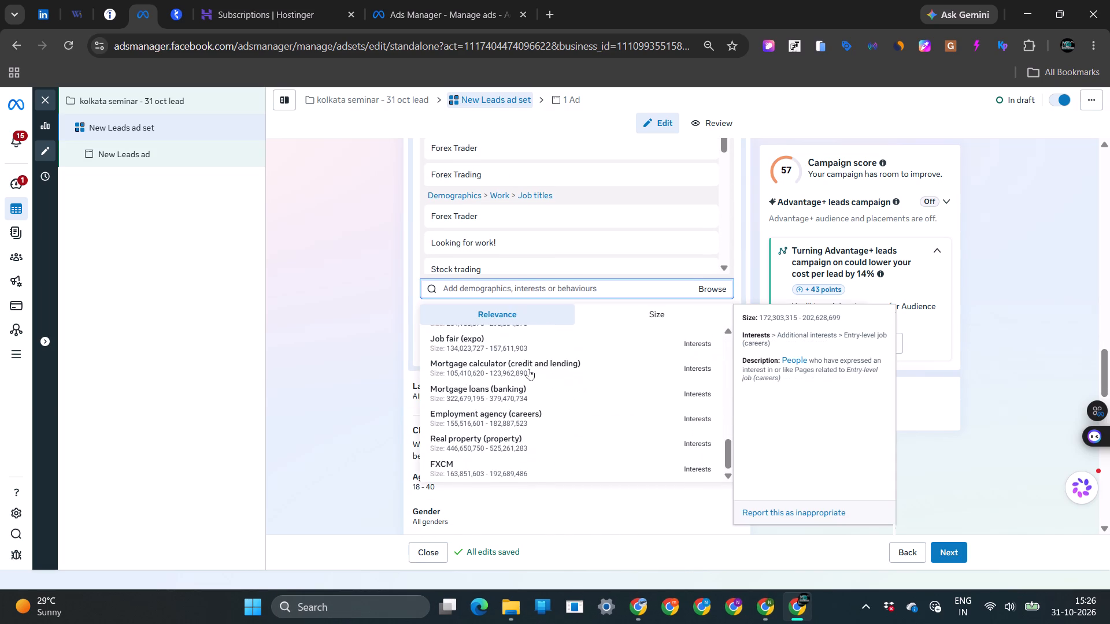
# Search the detailed targeting options for "trading", look through the matches and clear the search.
pyautogui.click(458, 287)
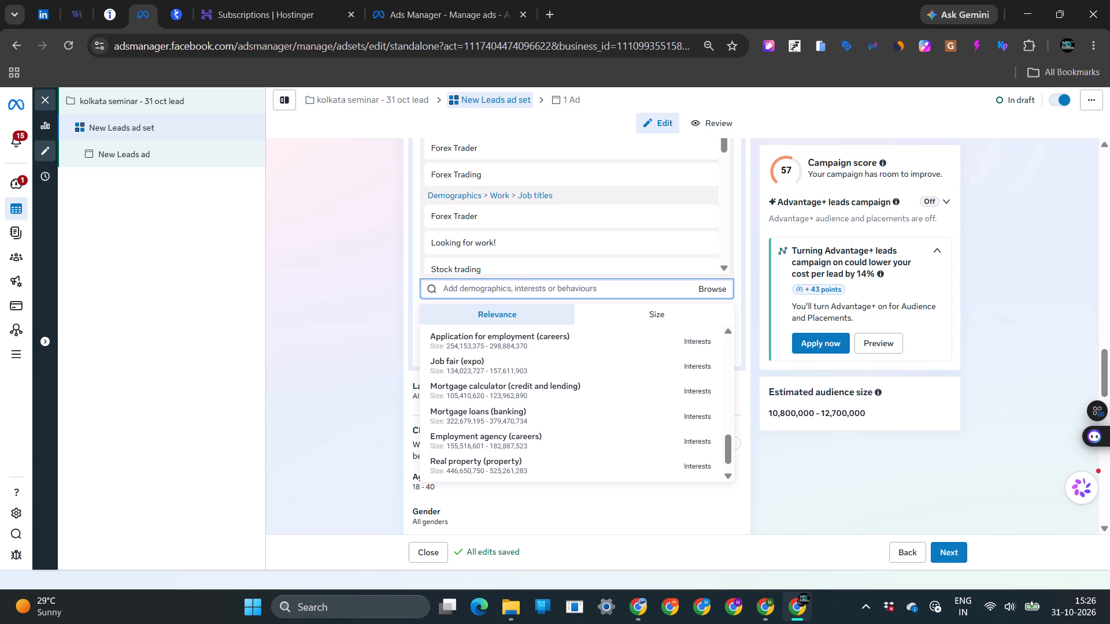
pyautogui.write('trading')
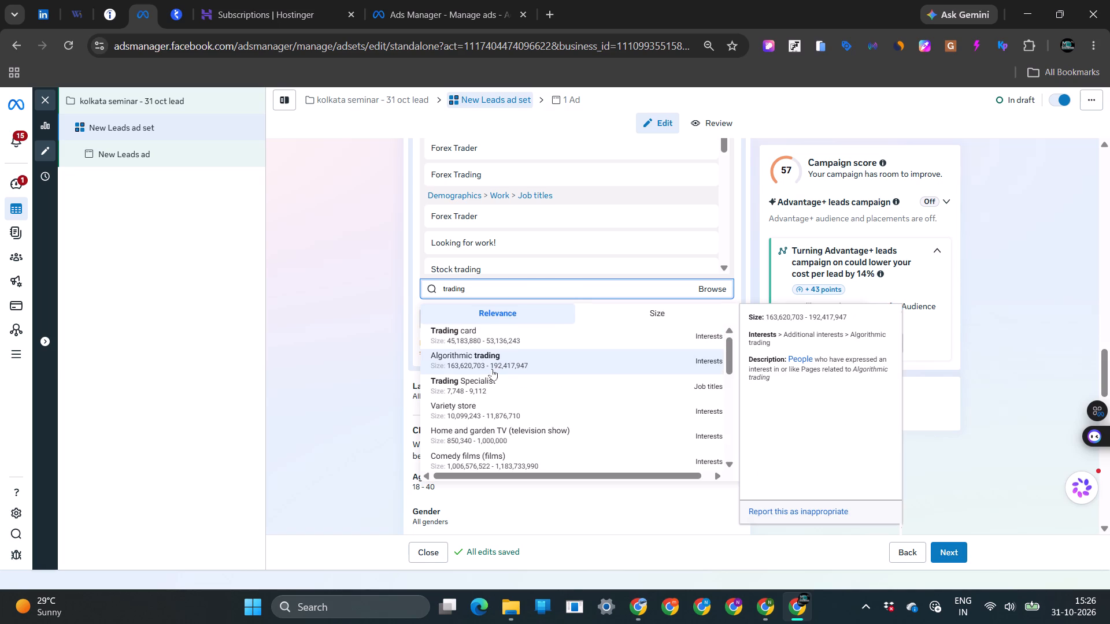
pyautogui.scroll(-6, 492, 369)
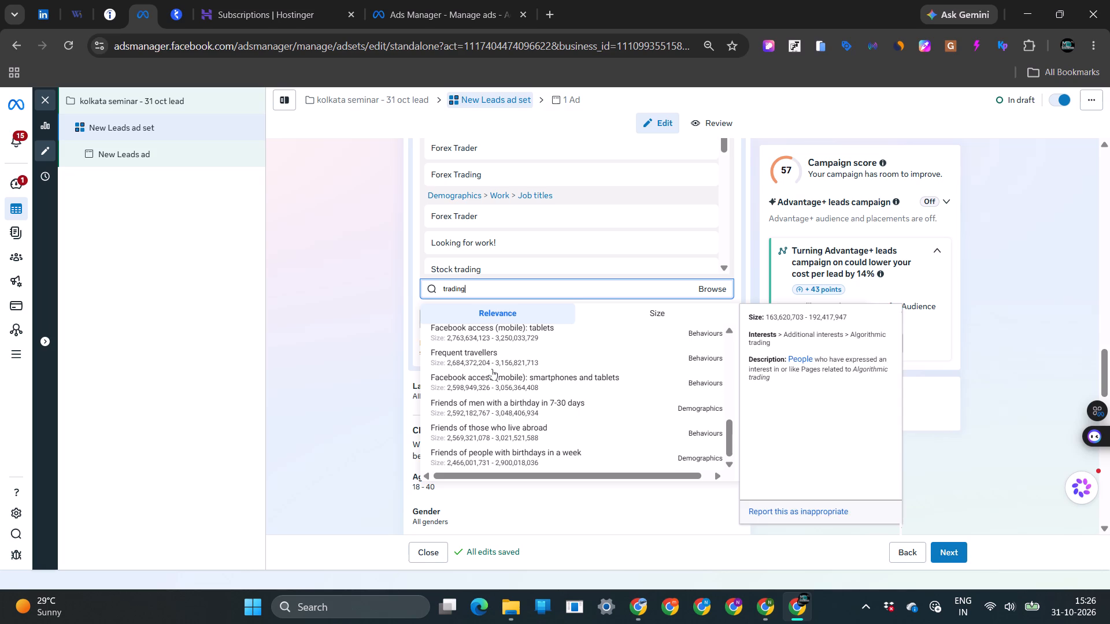
pyautogui.click(490, 292)
# Switch to the WorkIndia employer dashboard, review the status of the posted jobs and reload the page.
pyautogui.click(462, 0)
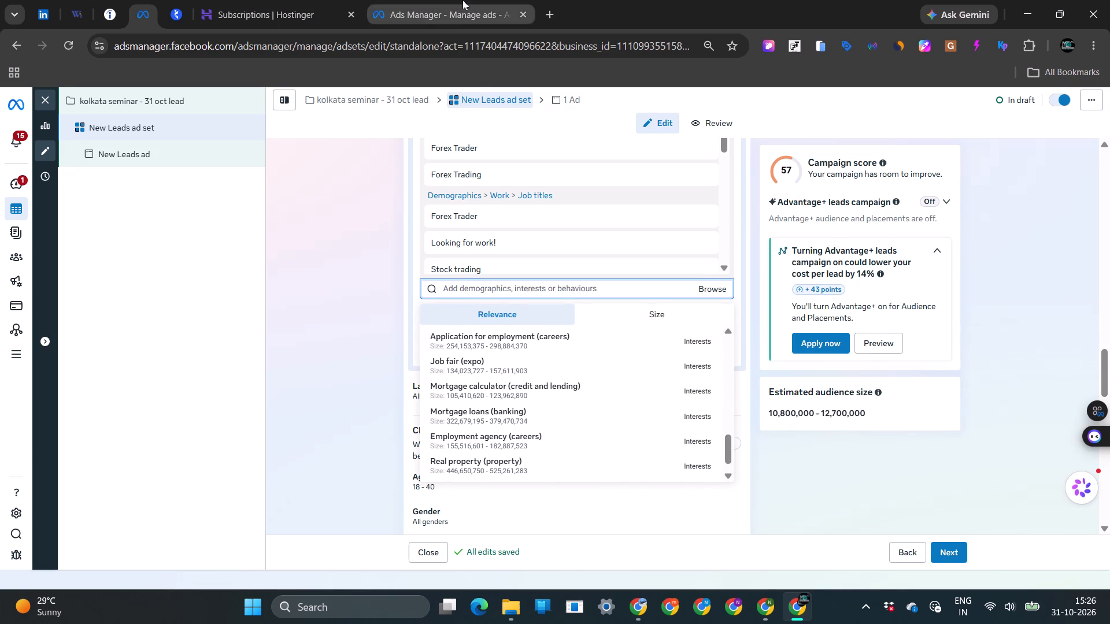
pyautogui.click(81, 5)
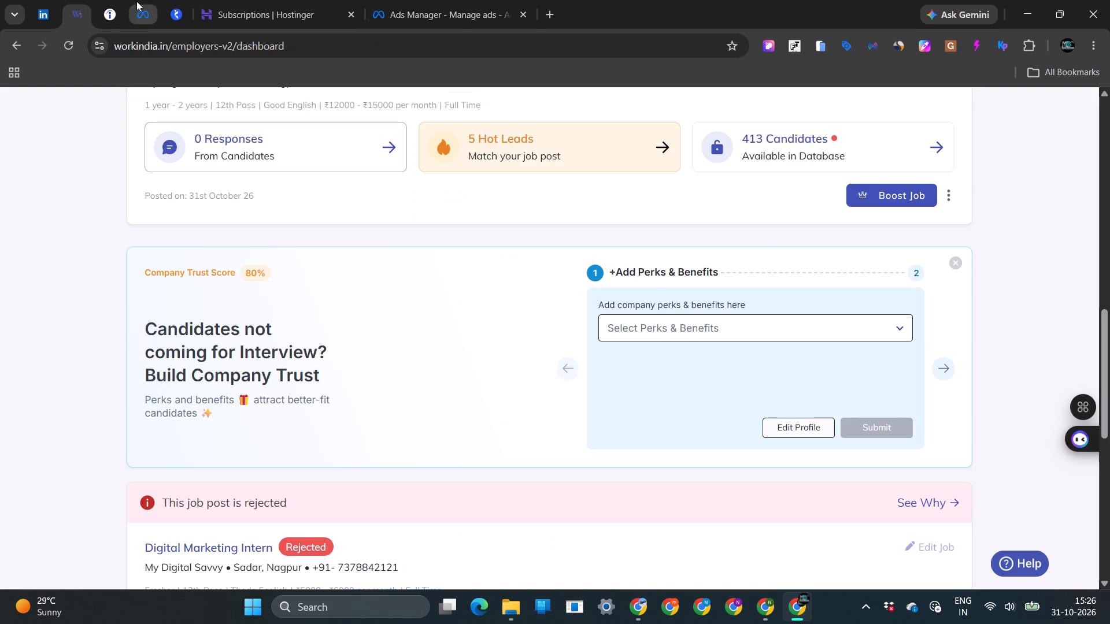
pyautogui.scroll(-2, 239, 251)
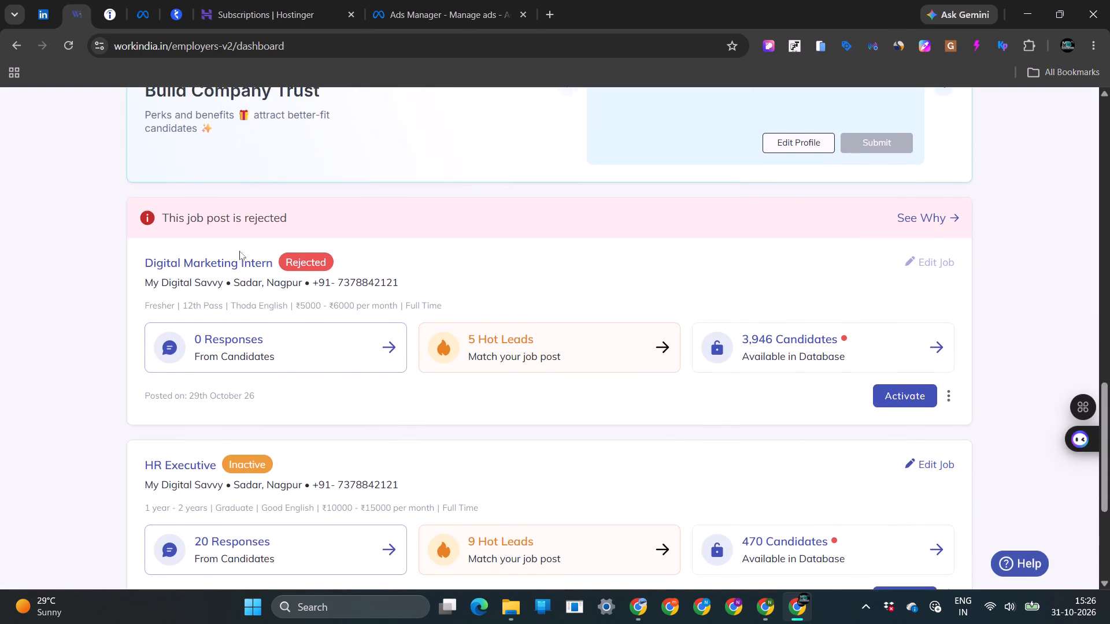
pyautogui.scroll(-2, 239, 251)
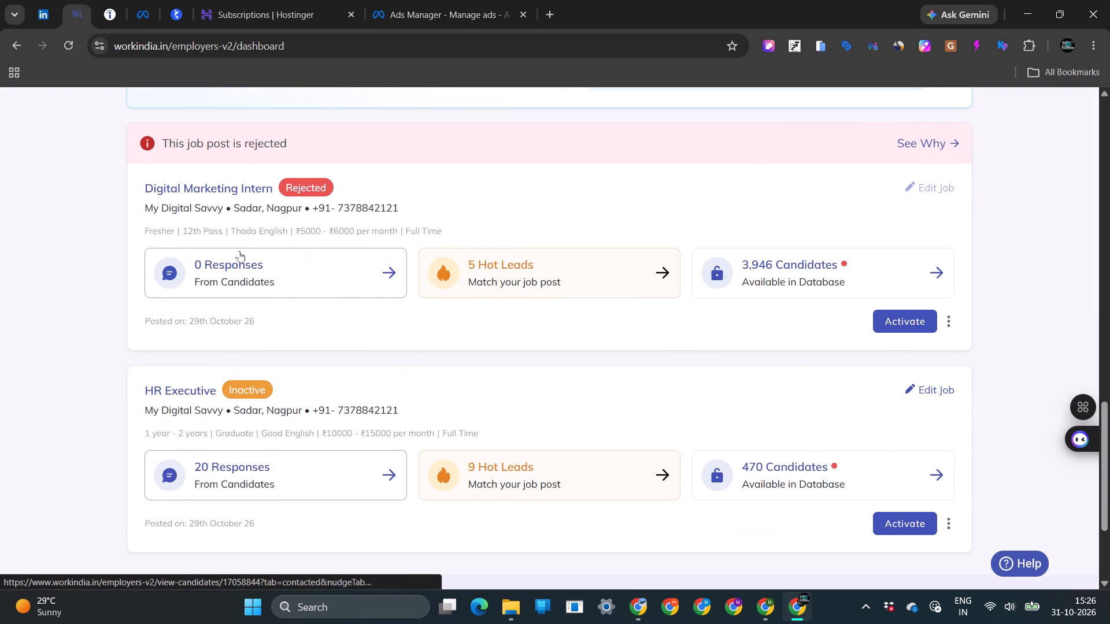
pyautogui.scroll(7, 127, 315)
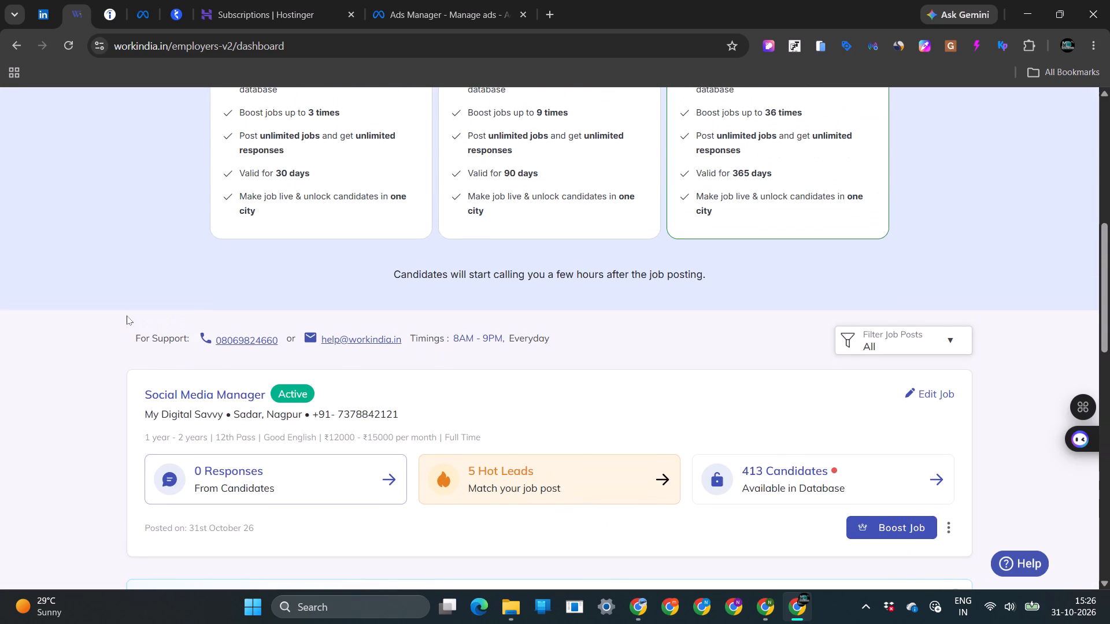
pyautogui.click(70, 48)
# Refresh the Indeed employer job listings and the Naukri responses page for the Digital Marketing Intern job.
pyautogui.click(103, 10)
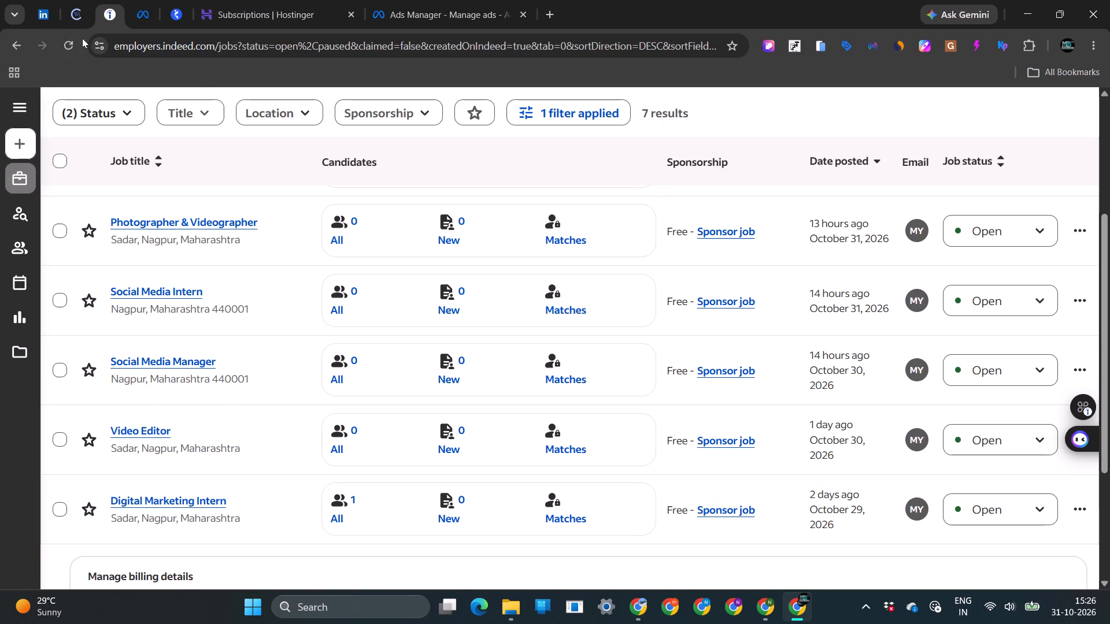
pyautogui.click(71, 44)
pyautogui.click(127, 9)
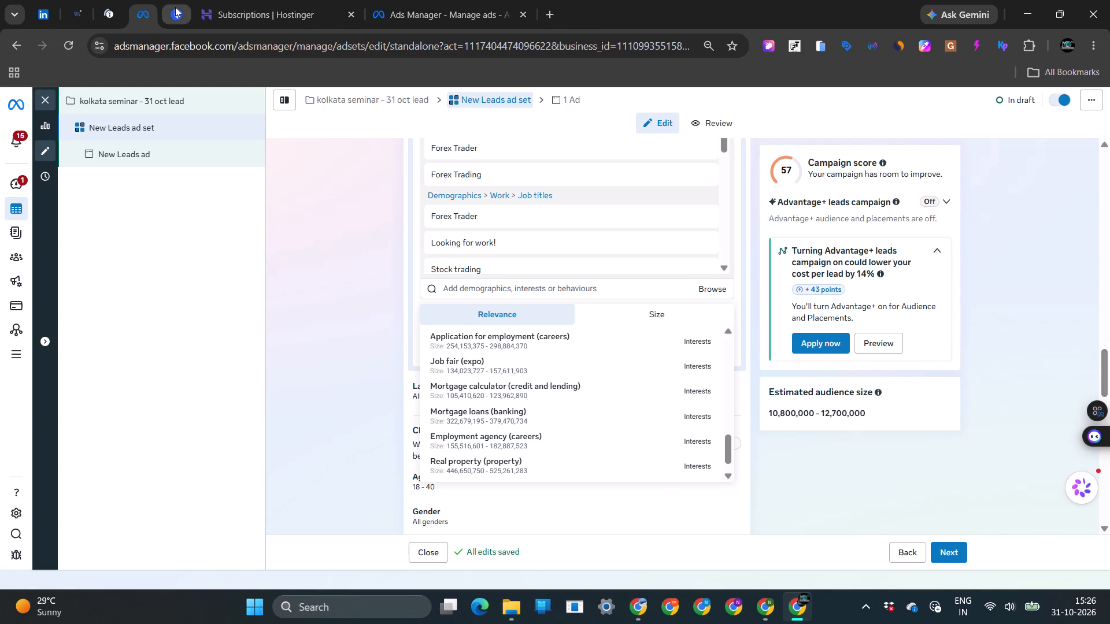
pyautogui.click(166, 4)
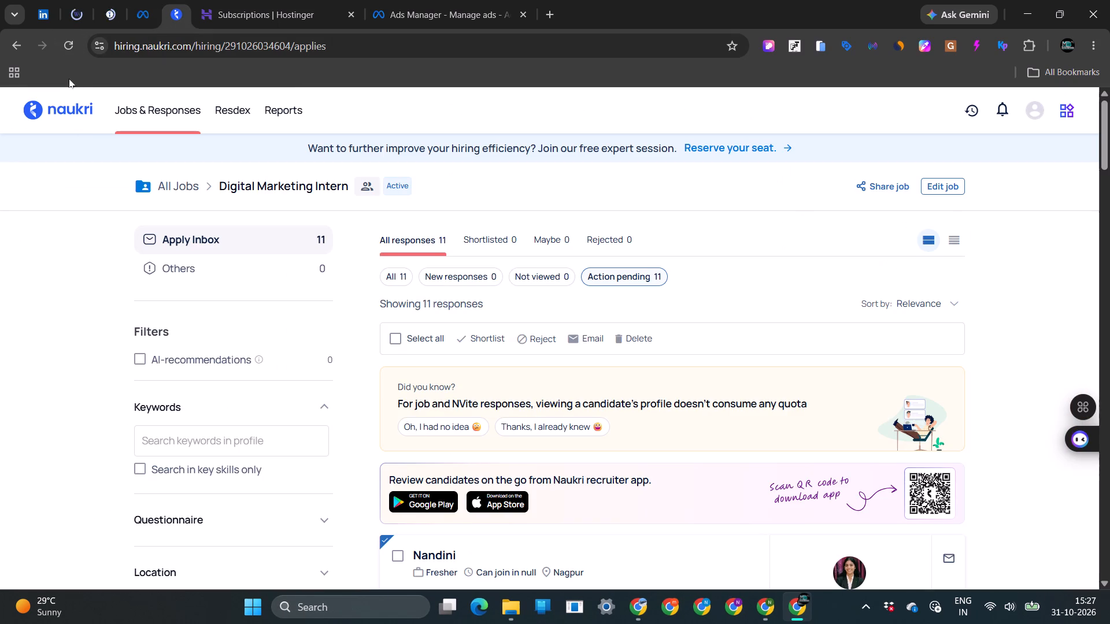
pyautogui.click(64, 49)
# Return to the Kolkata seminar lead ad set and search its detailed targeting options for "trading", clearing the search when done.
pyautogui.click(139, 3)
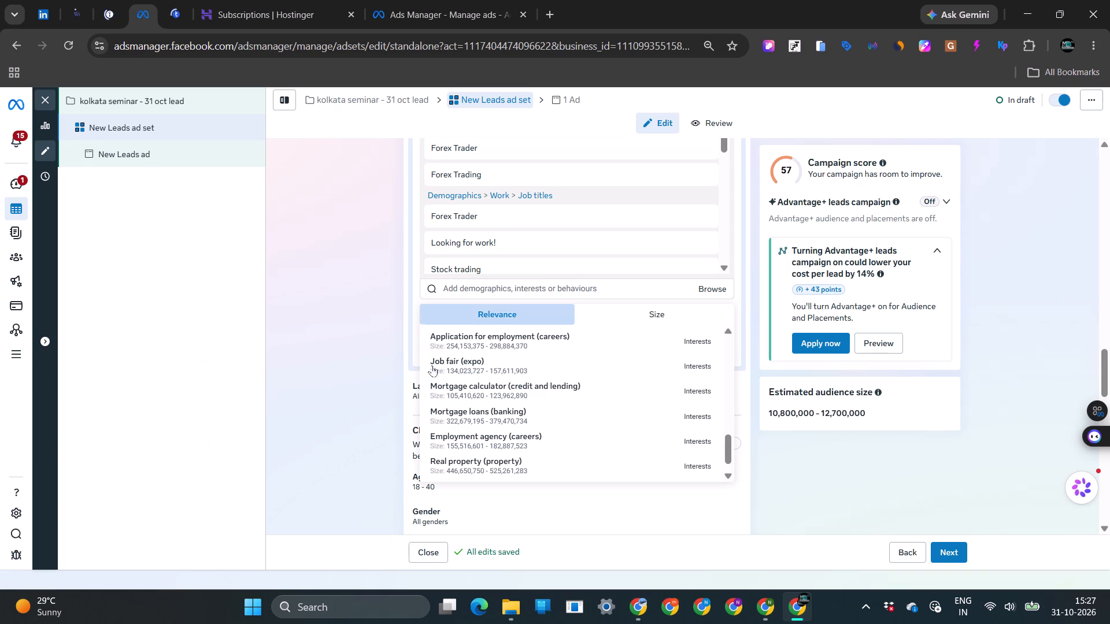
pyautogui.scroll(3, 495, 357)
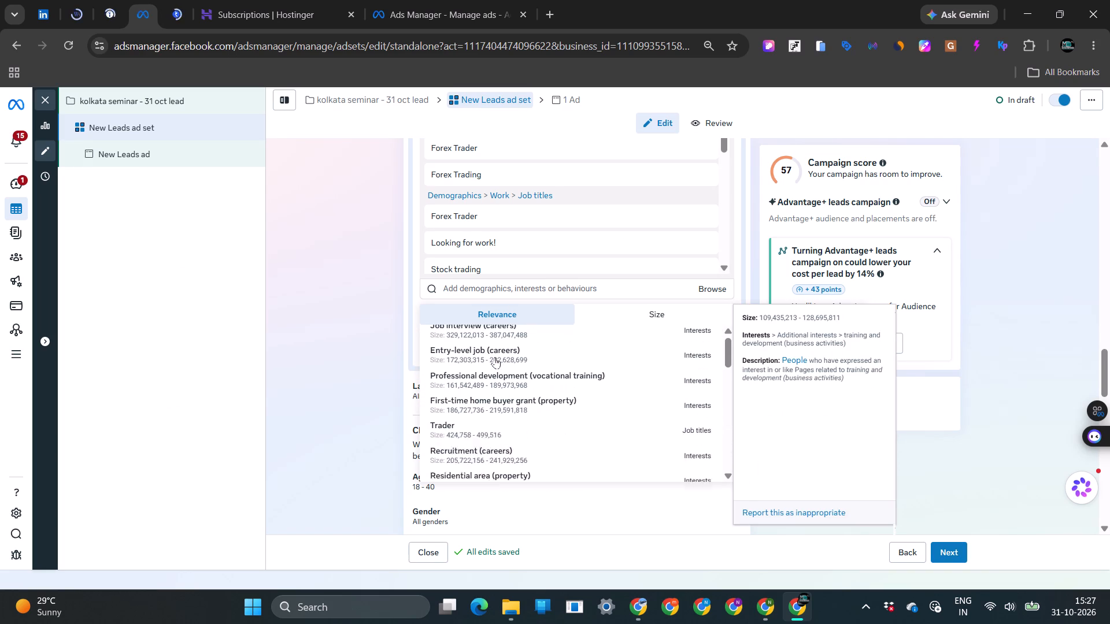
pyautogui.scroll(4, 454, 361)
pyautogui.click(513, 283)
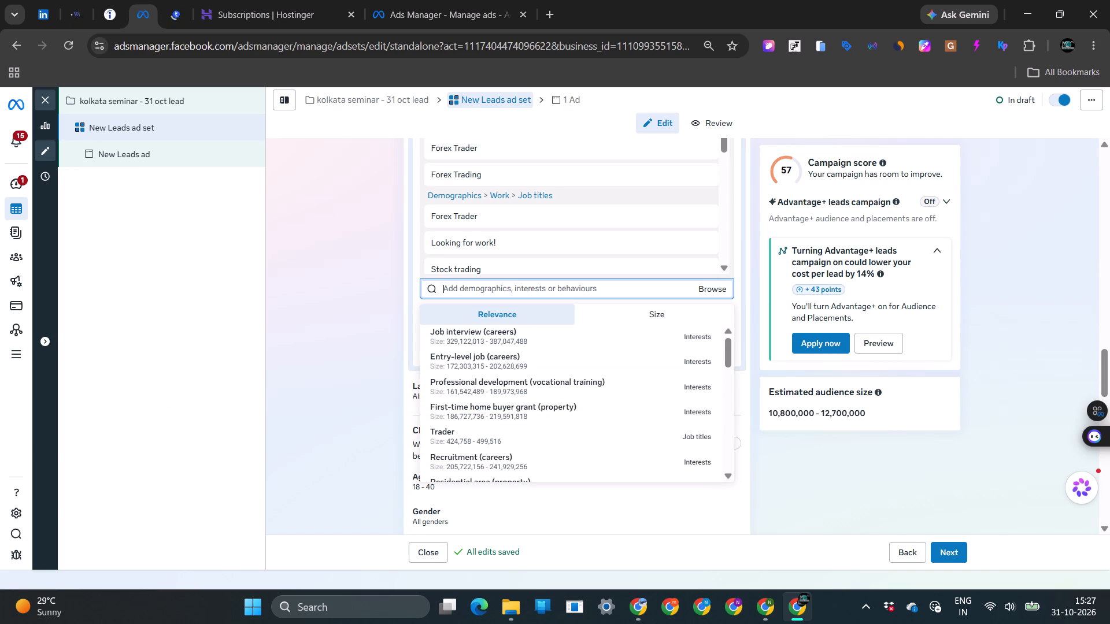
pyautogui.click(510, 289)
pyautogui.write('tr')
pyautogui.press('BackSpace')
pyautogui.press('BackSpace')
pyautogui.press('BackSpace')
pyautogui.press('BackSpace')
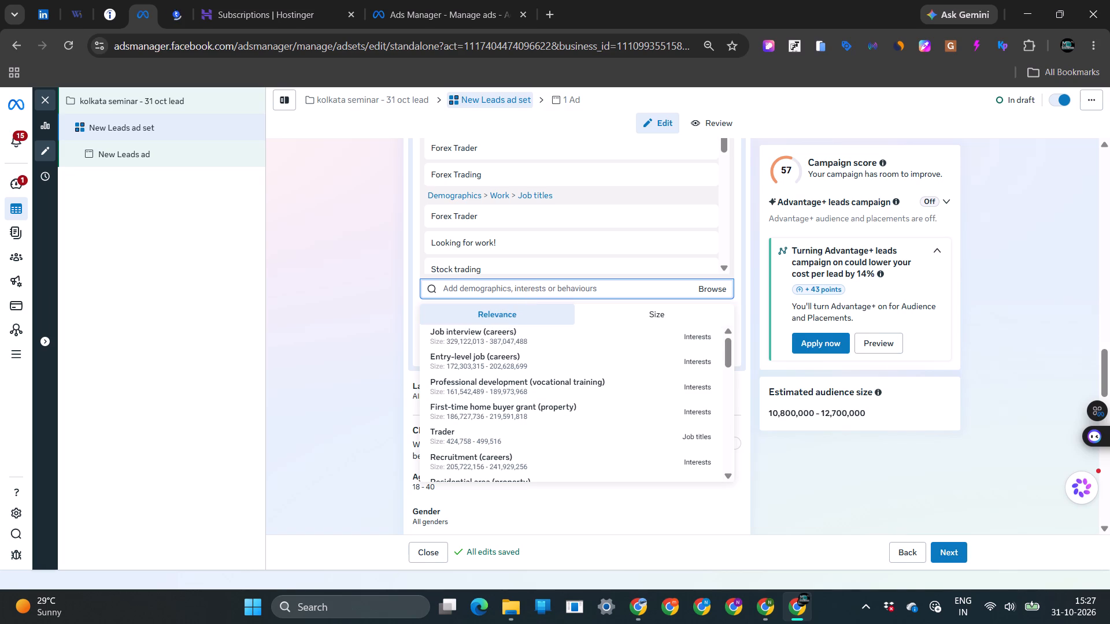
pyautogui.click(516, 292)
pyautogui.click(539, 287)
pyautogui.write('trading')
pyautogui.press('space')
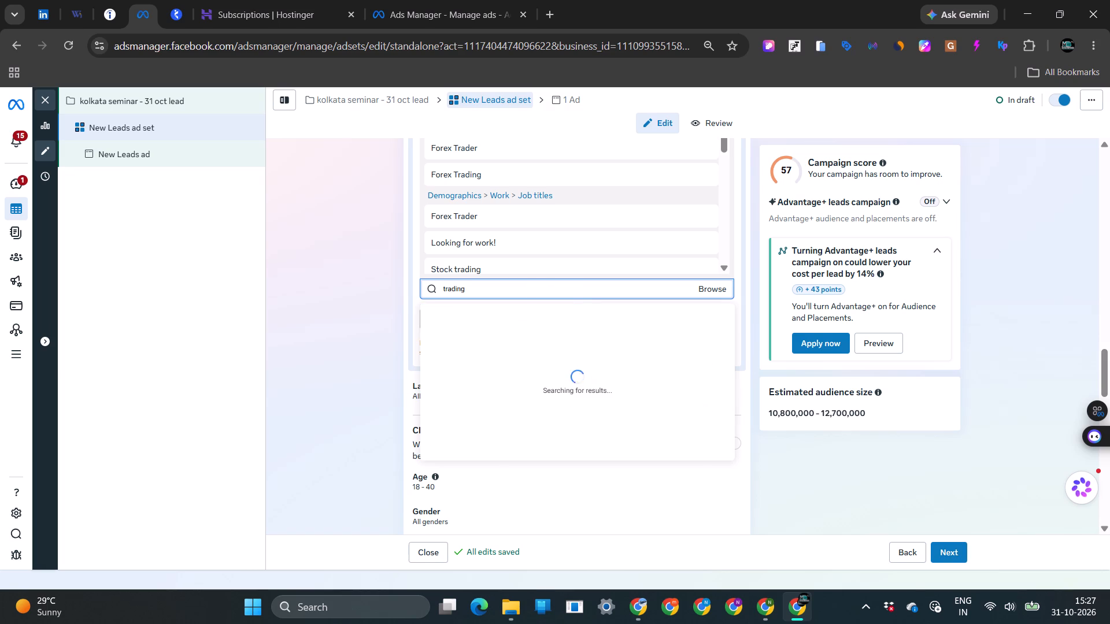
pyautogui.click(477, 285)
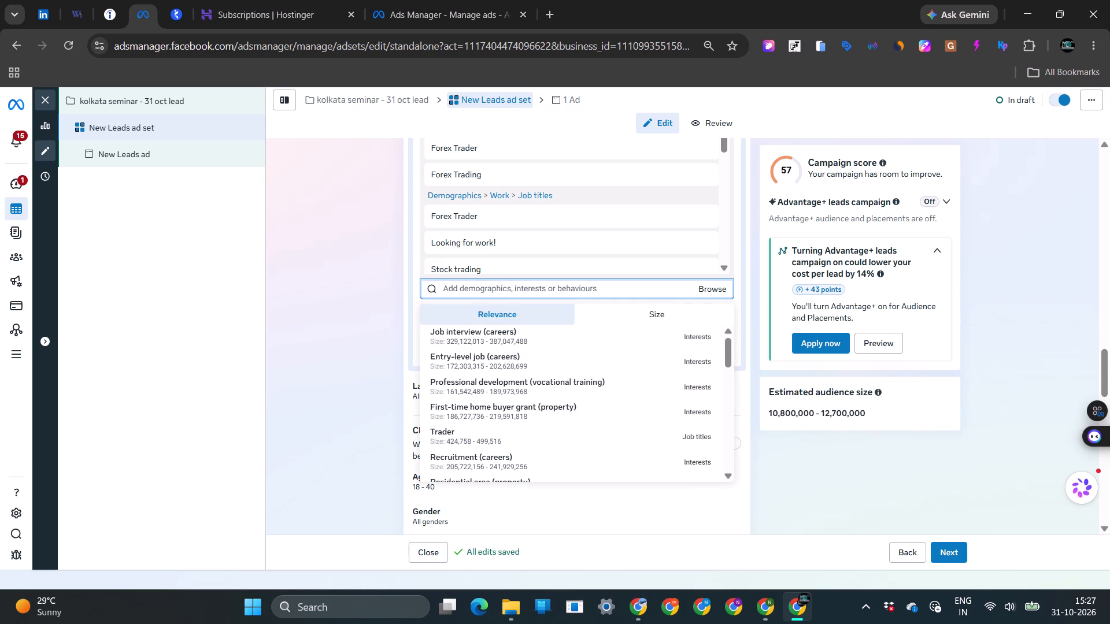
# Examine the included detailed targeting audiences in the earlier seminar WhatsApp campaign's New Engagement ad set for comparison.
pyautogui.click(418, 1)
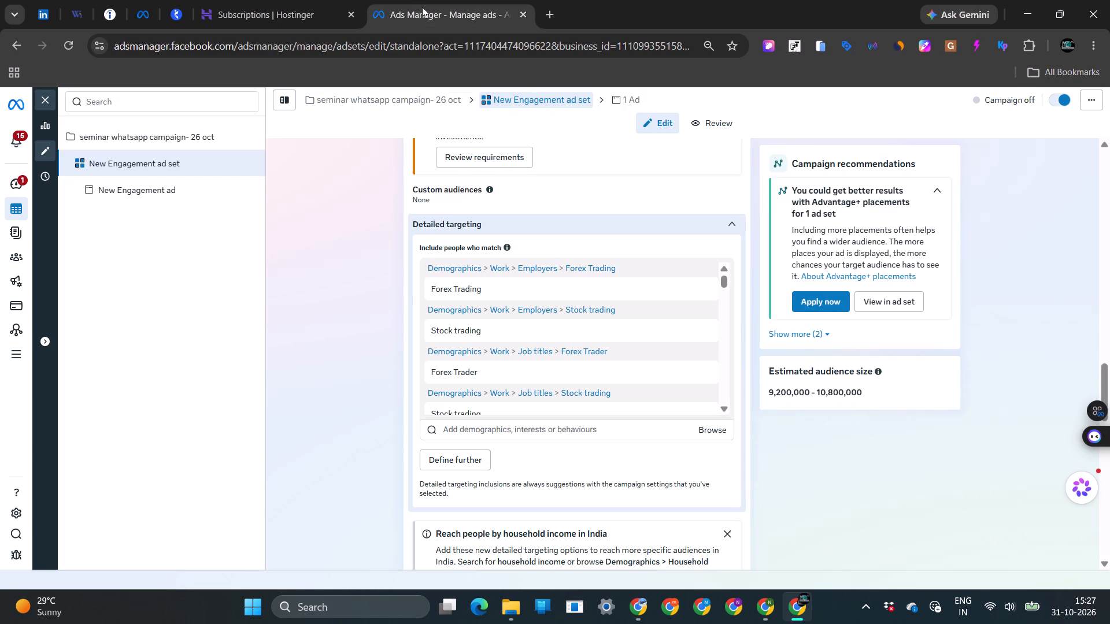
pyautogui.scroll(-4, 487, 359)
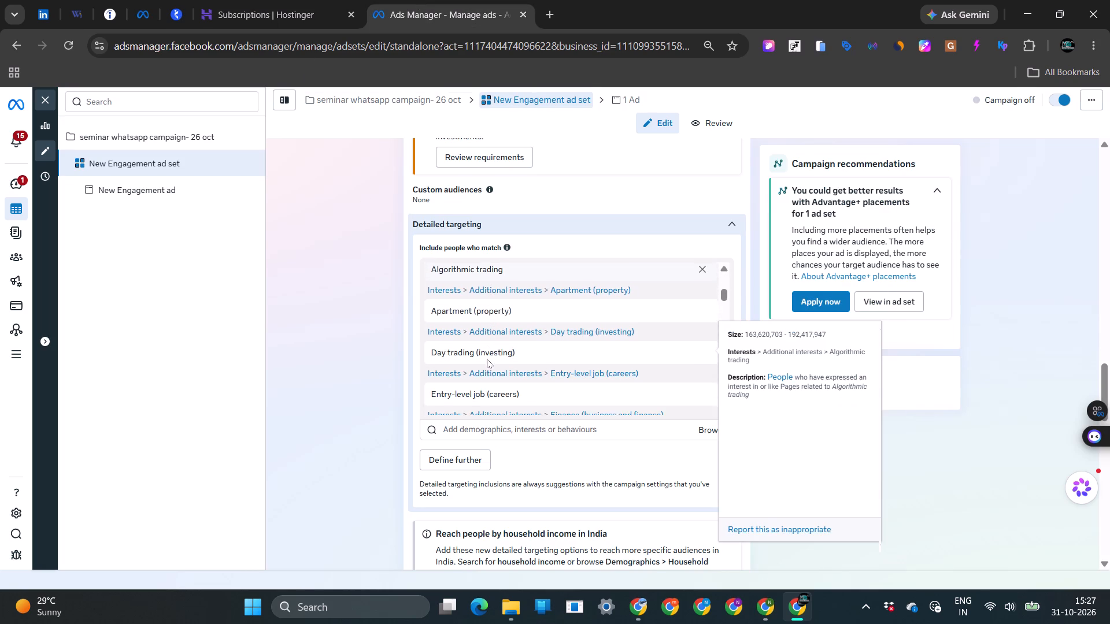
pyautogui.scroll(-9, 487, 359)
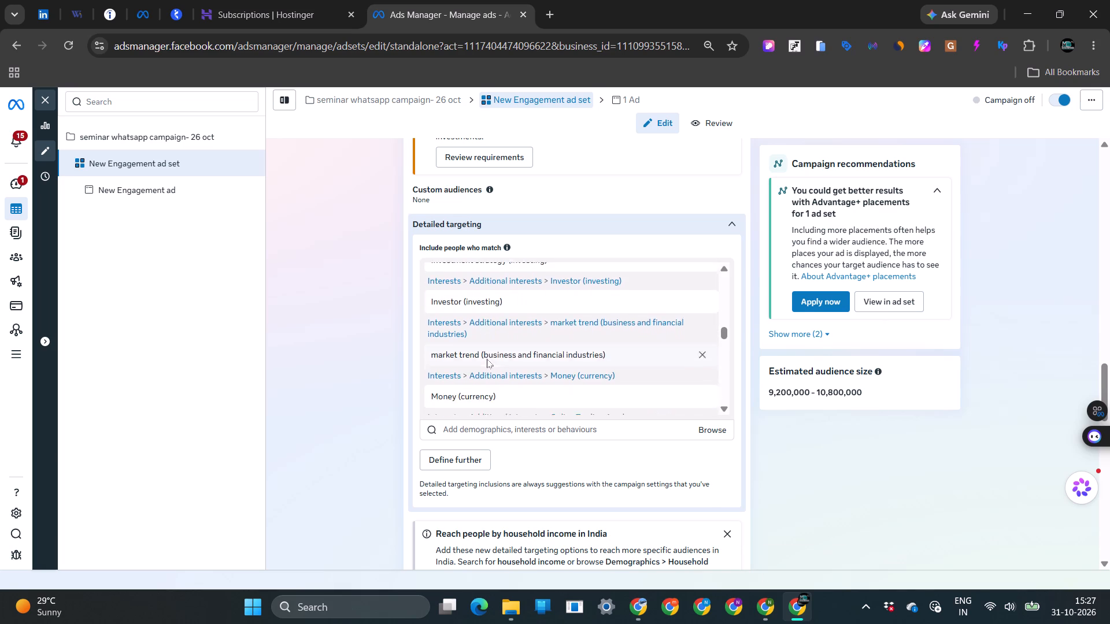
pyautogui.scroll(-6, 487, 359)
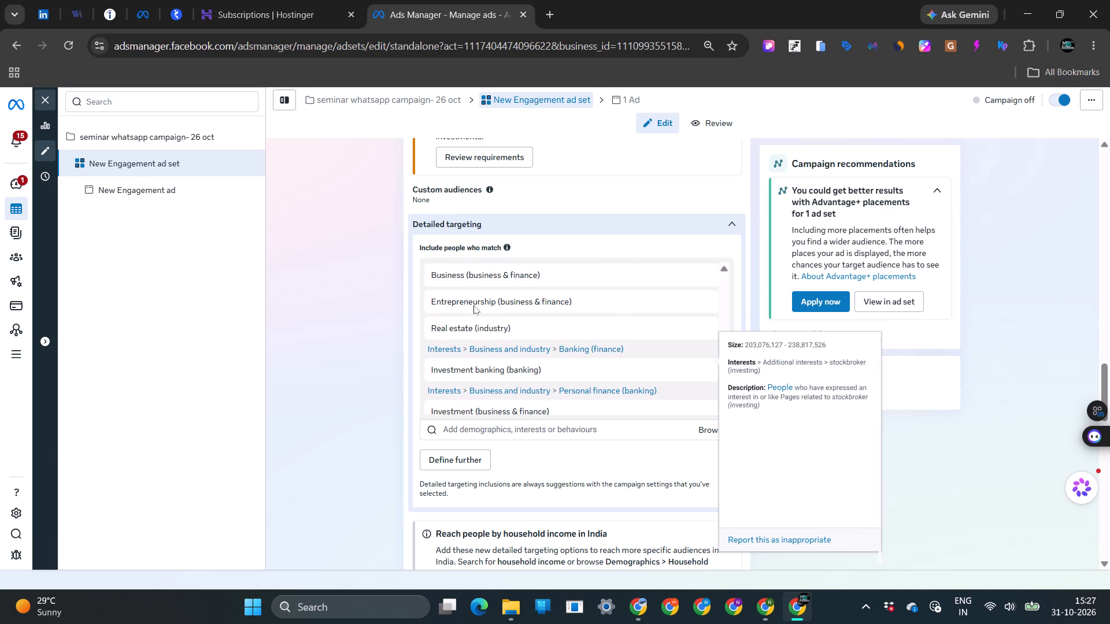
# Return to the Kolkata seminar lead ad set and add the training and development (business activities) and Personal development (personal identity) interests to detailed targeting.
pyautogui.click(70, 3)
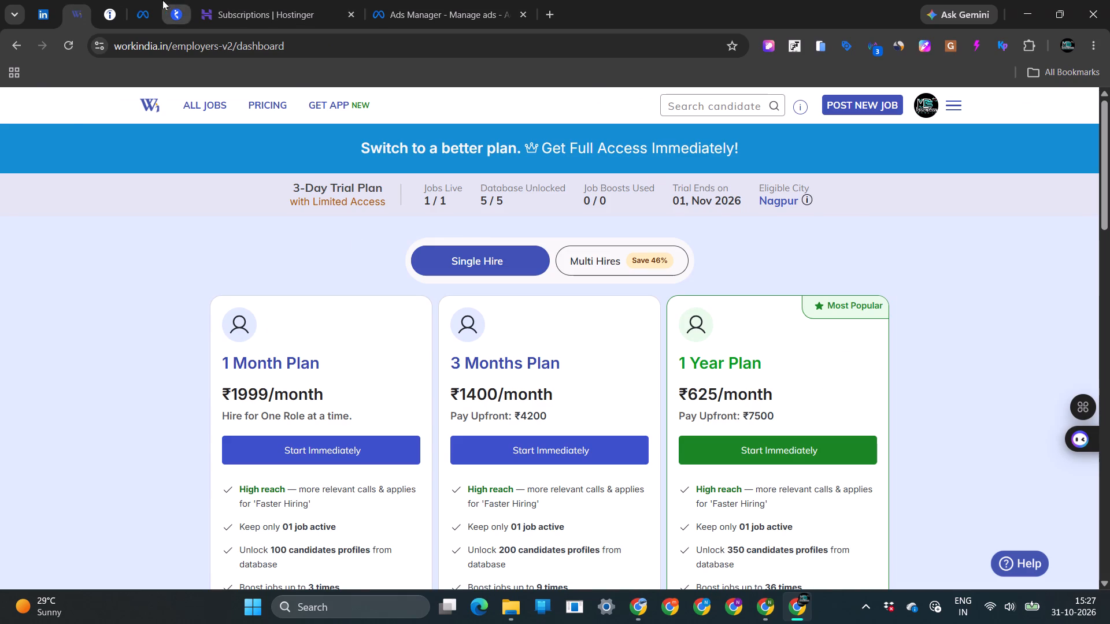
pyautogui.click(141, 0)
pyautogui.scroll(2, 479, 376)
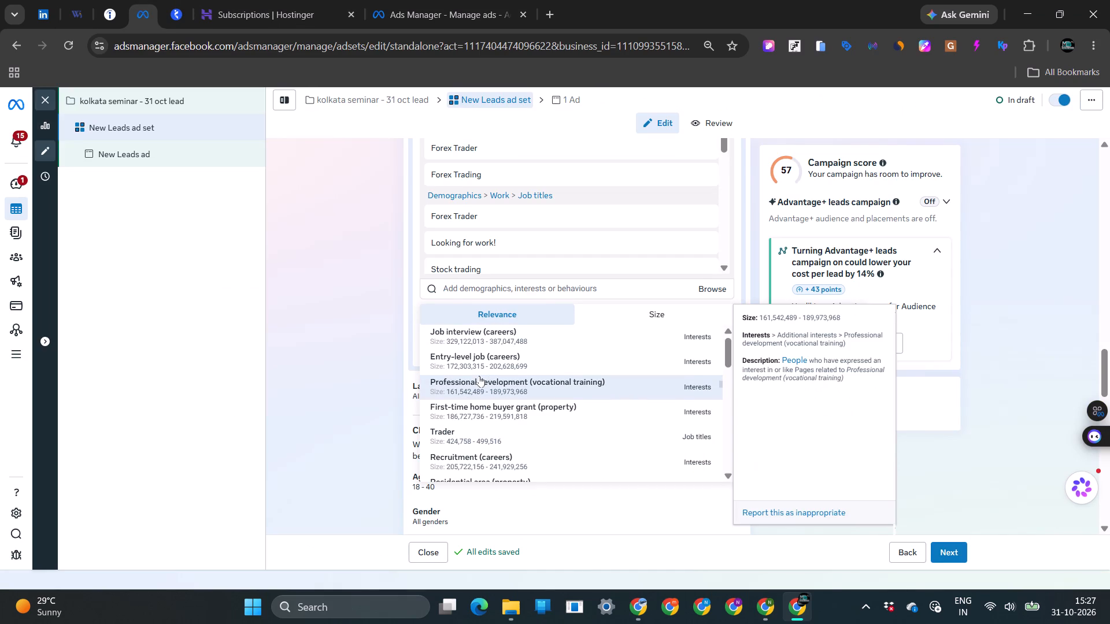
pyautogui.scroll(-4, 541, 403)
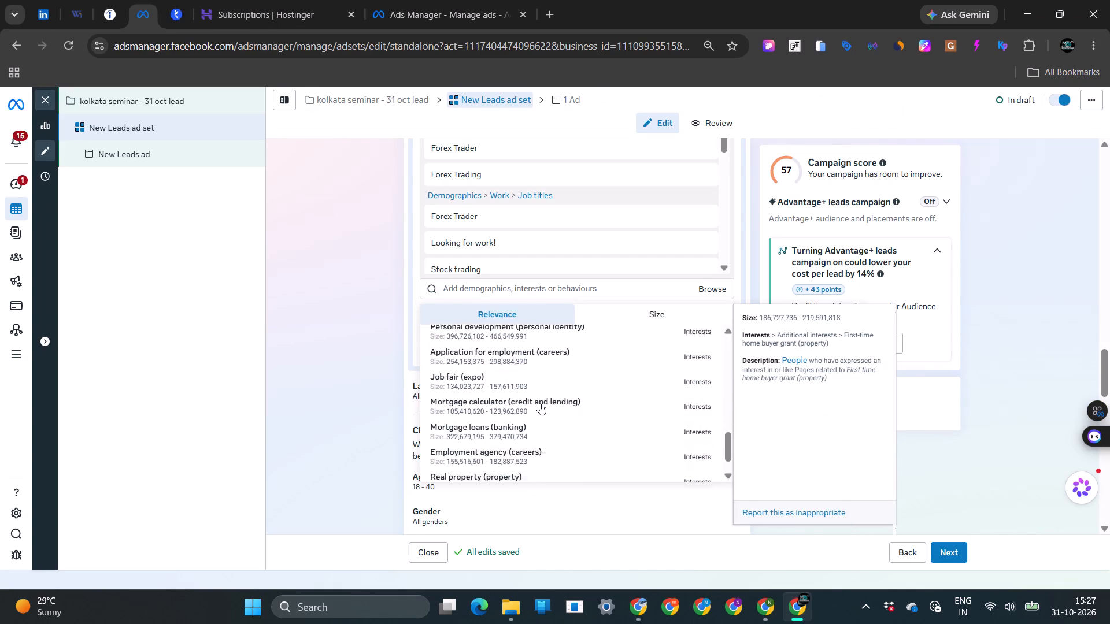
pyautogui.scroll(2, 541, 403)
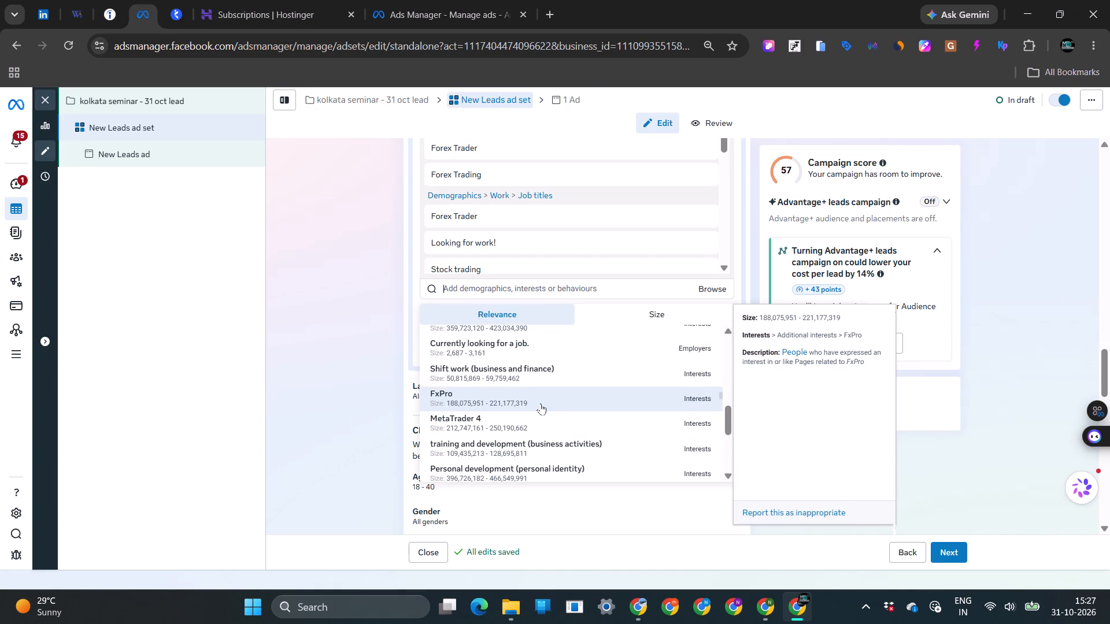
pyautogui.scroll(-2, 541, 403)
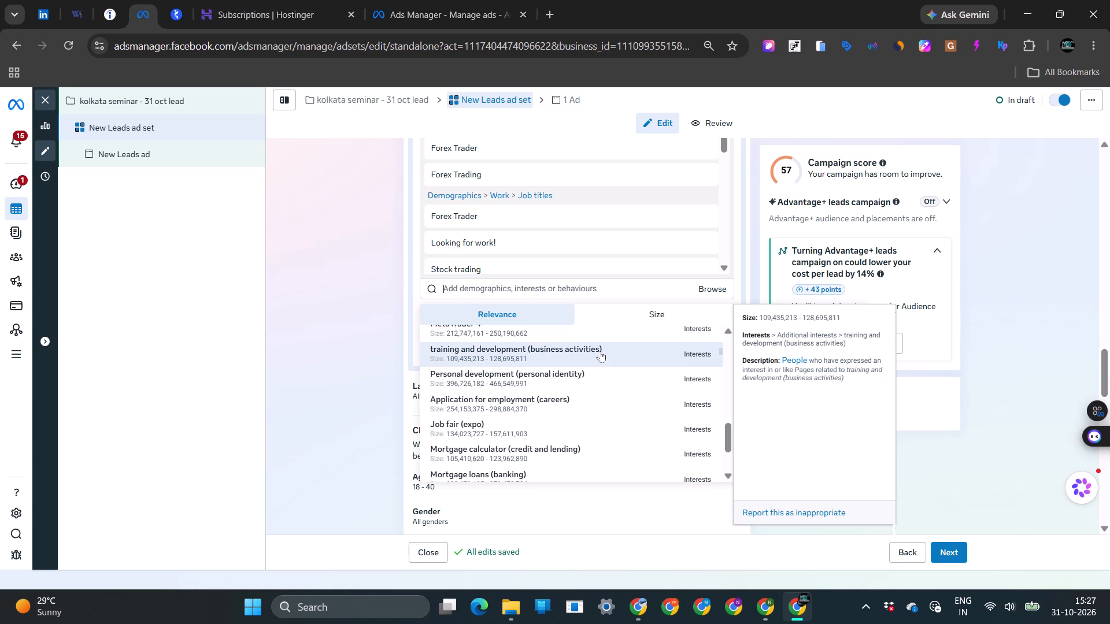
pyautogui.click(597, 352)
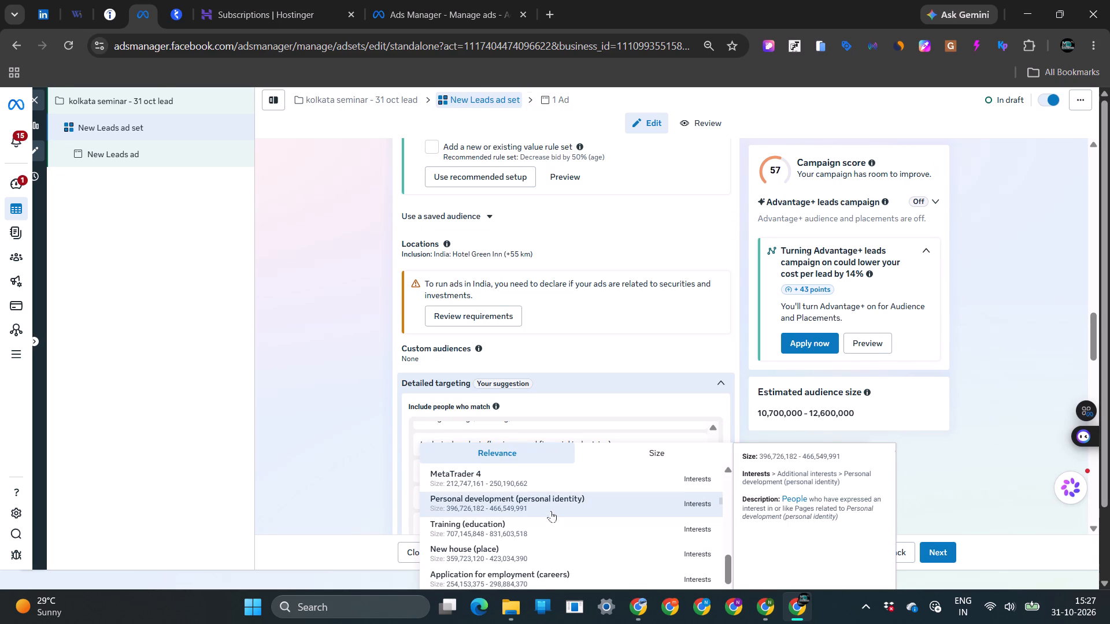
pyautogui.click(495, 504)
pyautogui.click(308, 404)
# Check the lead ad set's remaining audience and placement settings, keep them as they are, and proceed to the New Leads ad.
pyautogui.scroll(-5, 308, 404)
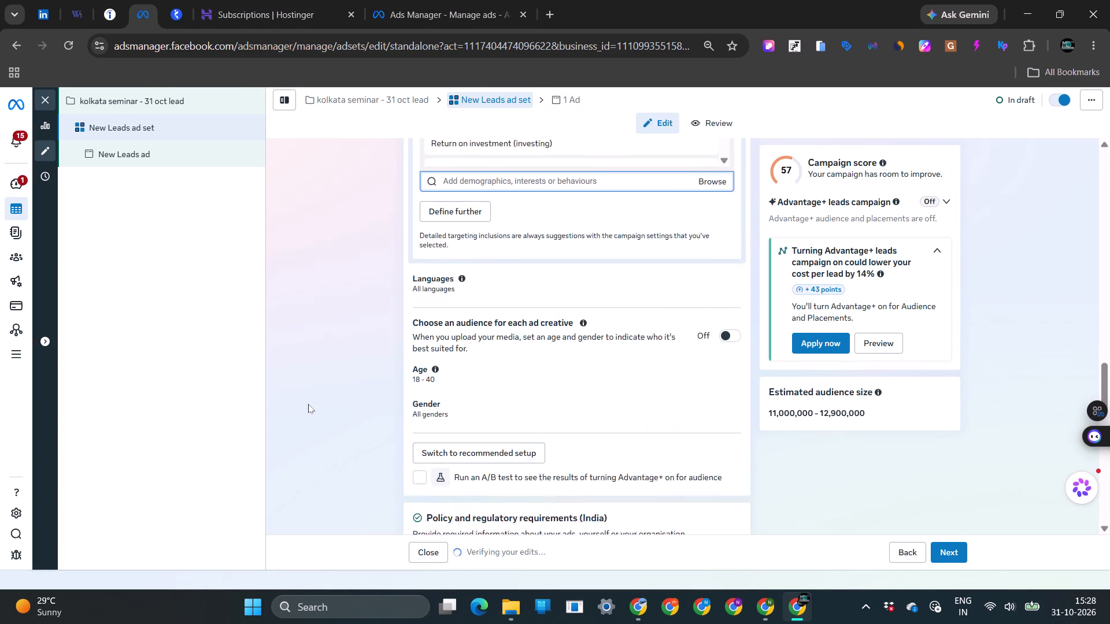
pyautogui.scroll(-5, 308, 404)
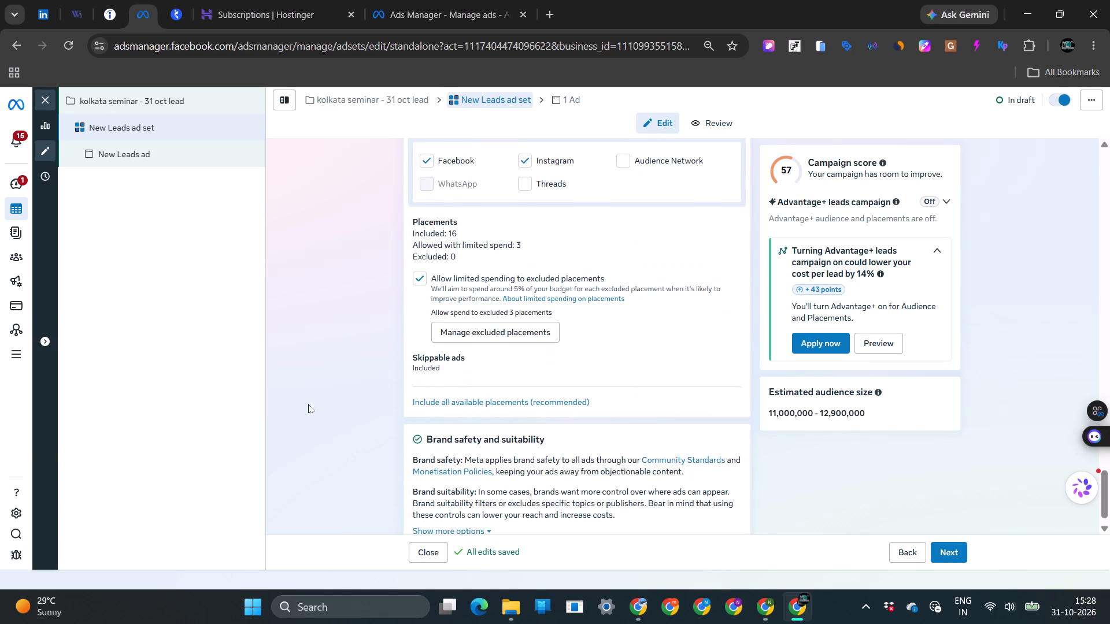
pyautogui.scroll(3, 308, 404)
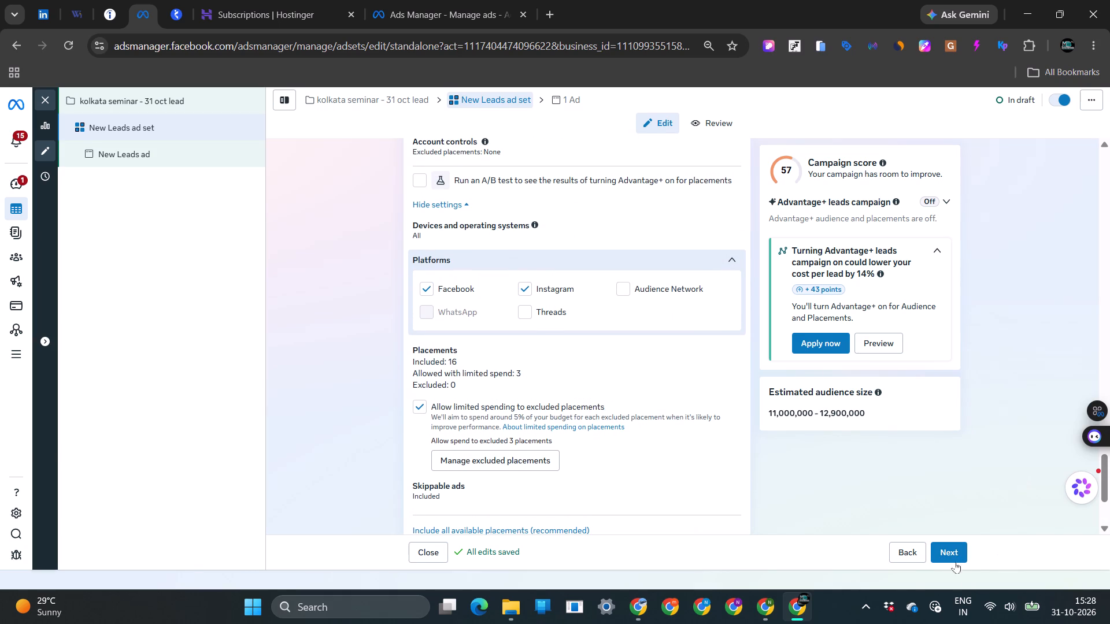
pyautogui.click(953, 549)
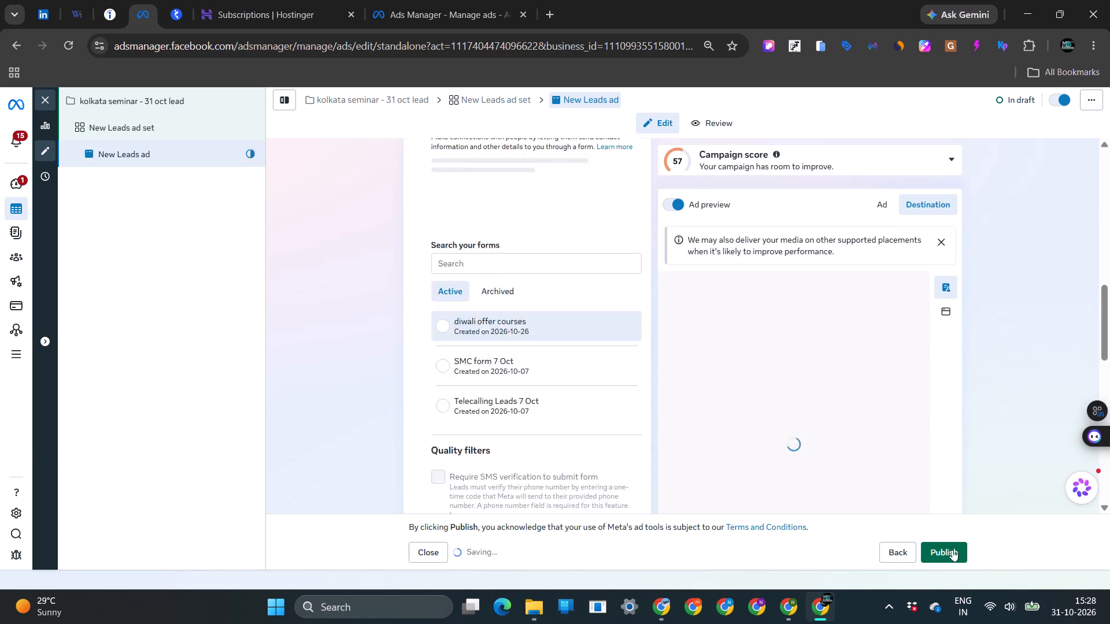
# Start a video ad creative for the New Leads ad and continue past Creative setup with the source URL left empty.
pyautogui.scroll(3, 454, 448)
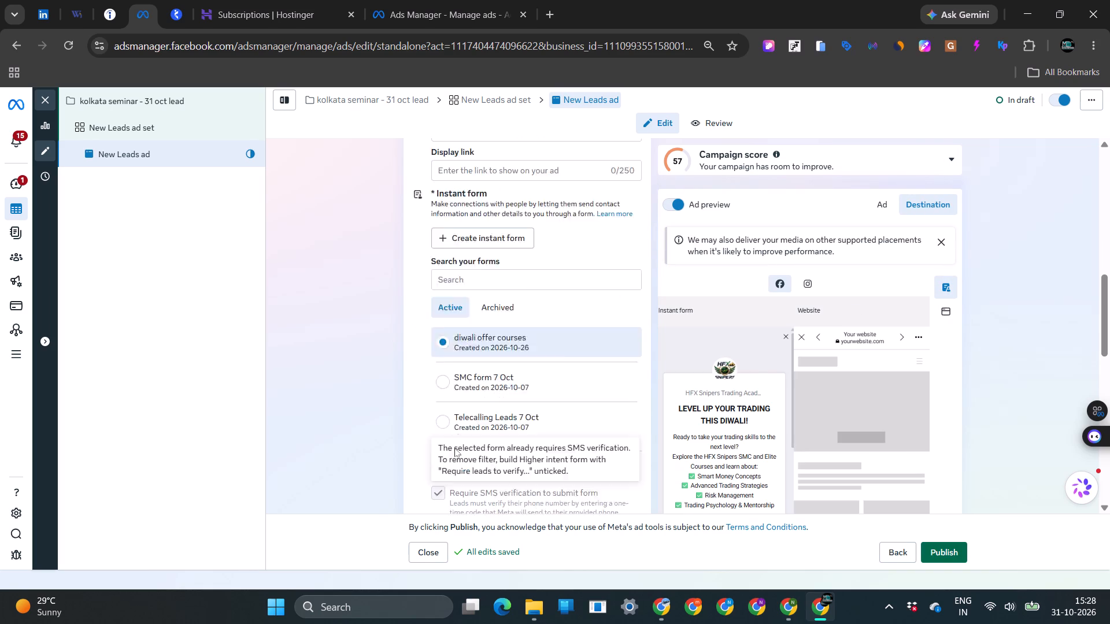
pyautogui.scroll(6, 454, 448)
pyautogui.scroll(1, 368, 318)
pyautogui.scroll(-4, 368, 318)
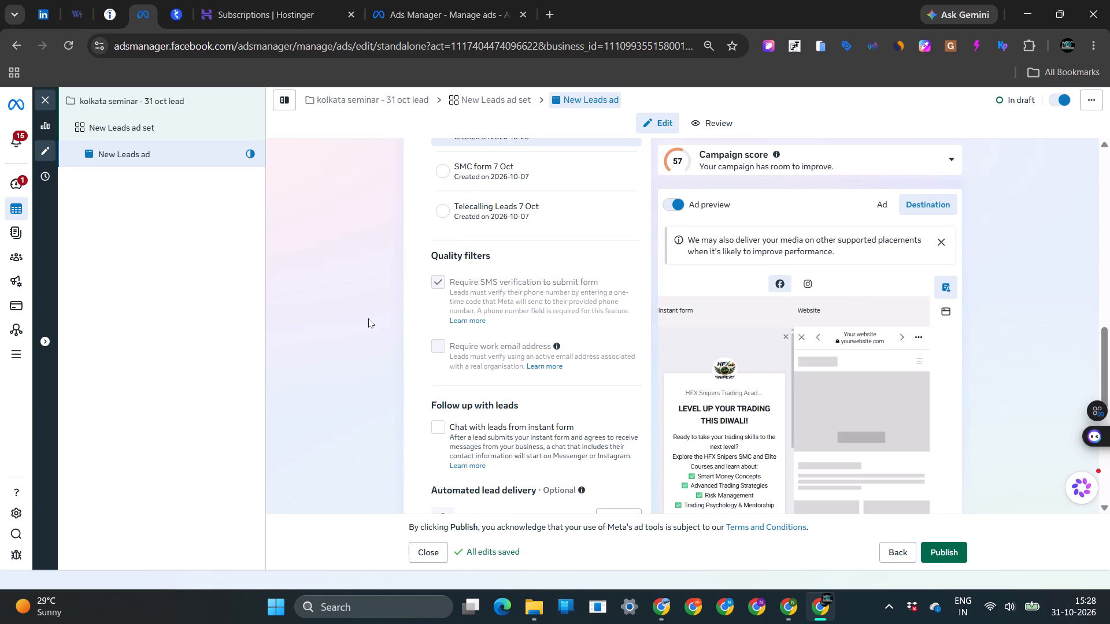
pyautogui.scroll(-1, 368, 318)
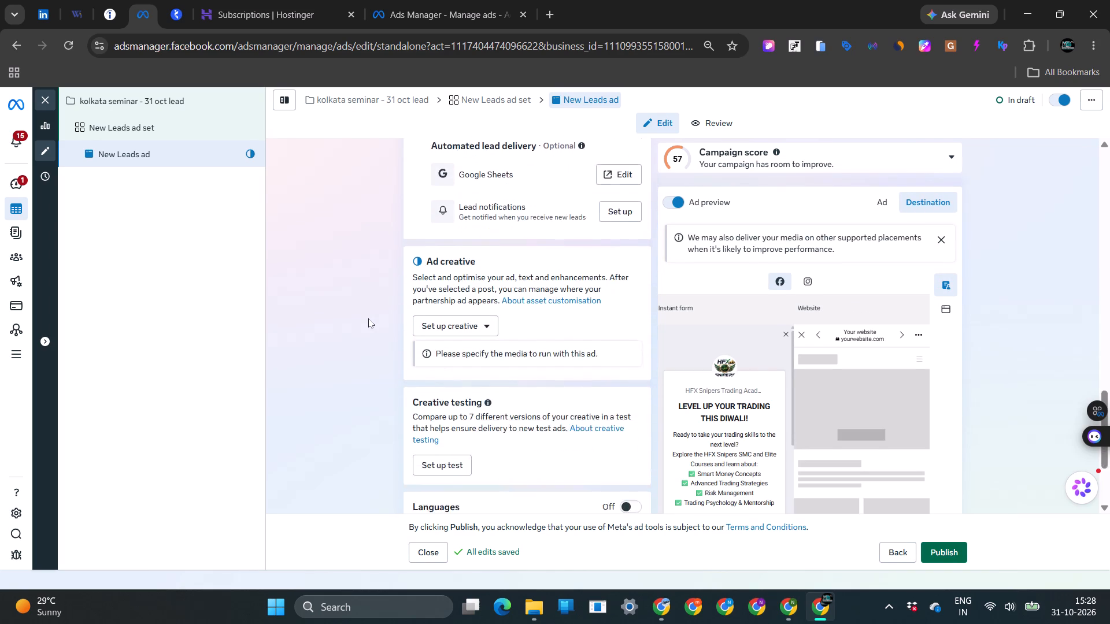
pyautogui.scroll(-1, 368, 318)
pyautogui.click(452, 226)
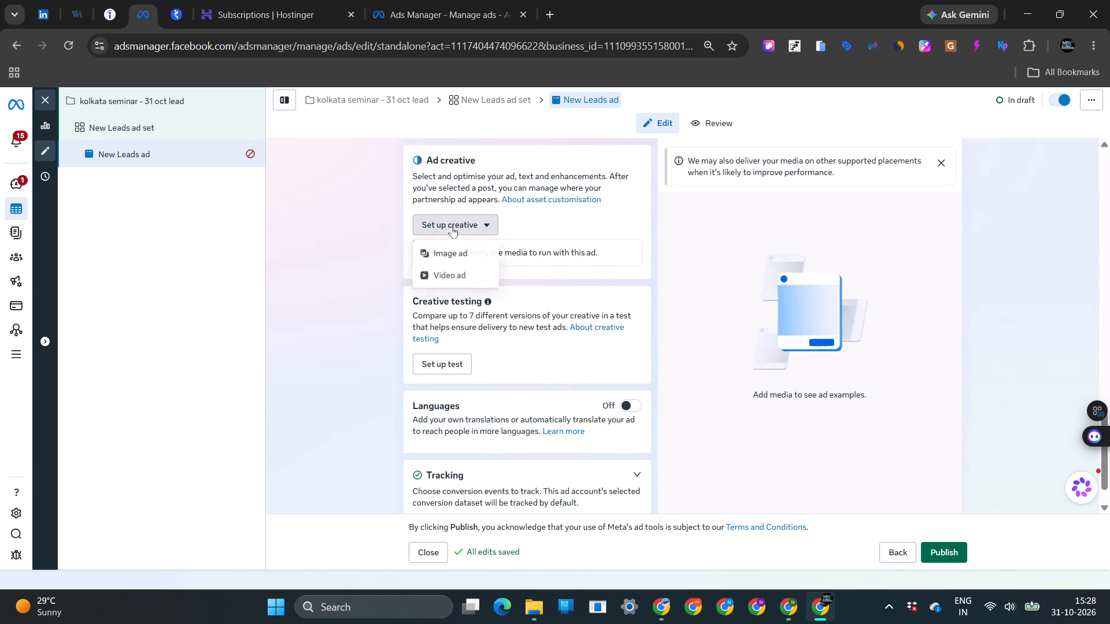
pyautogui.click(443, 268)
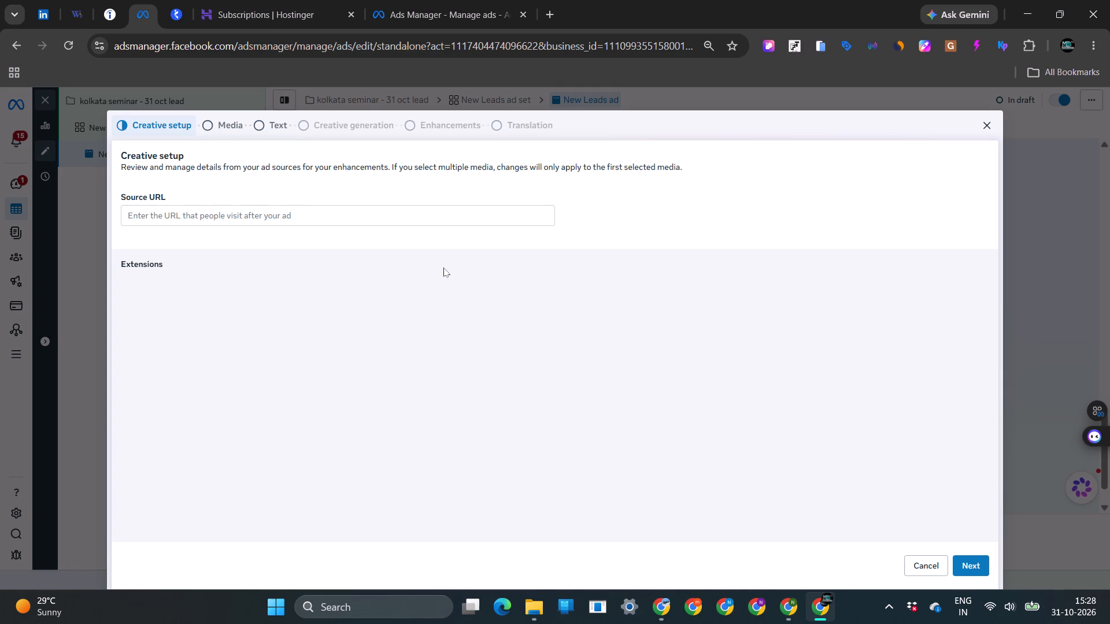
pyautogui.scroll(2, 298, 300)
pyautogui.click(966, 554)
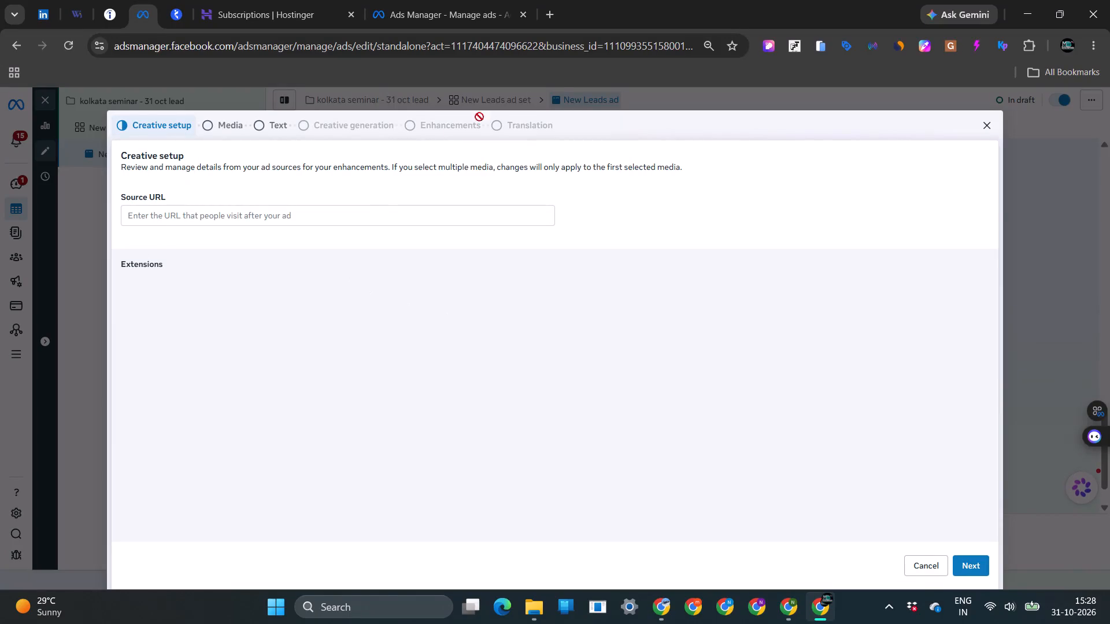
# Open a new tab and switch to the other Chrome window holding the HFX Script Analysis chat in ChatGPT.
pyautogui.click(548, 12)
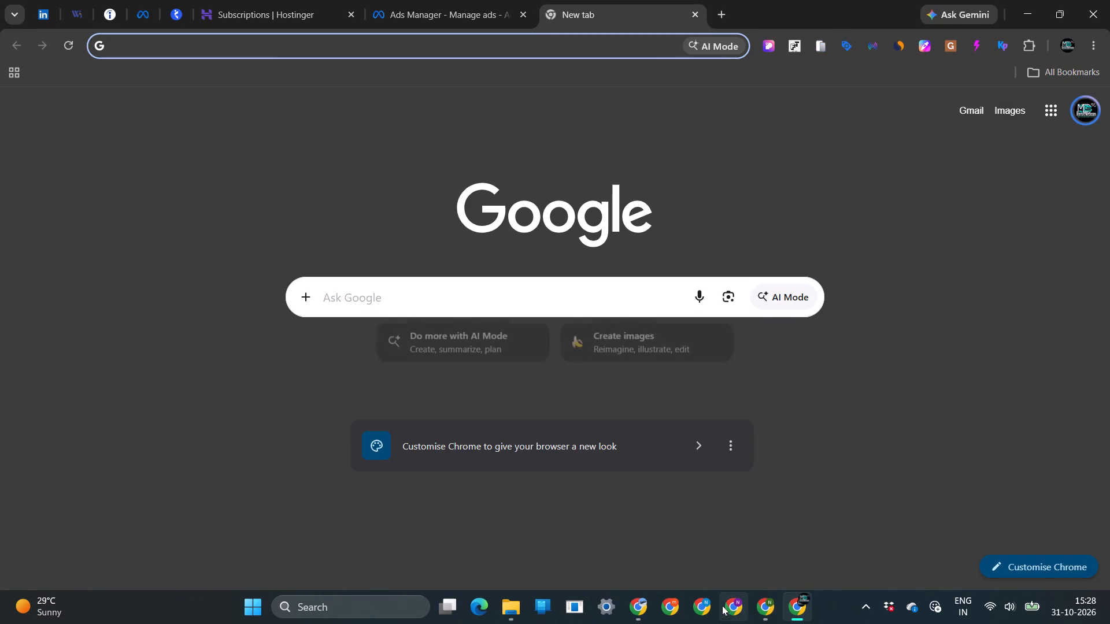
pyautogui.click(772, 615)
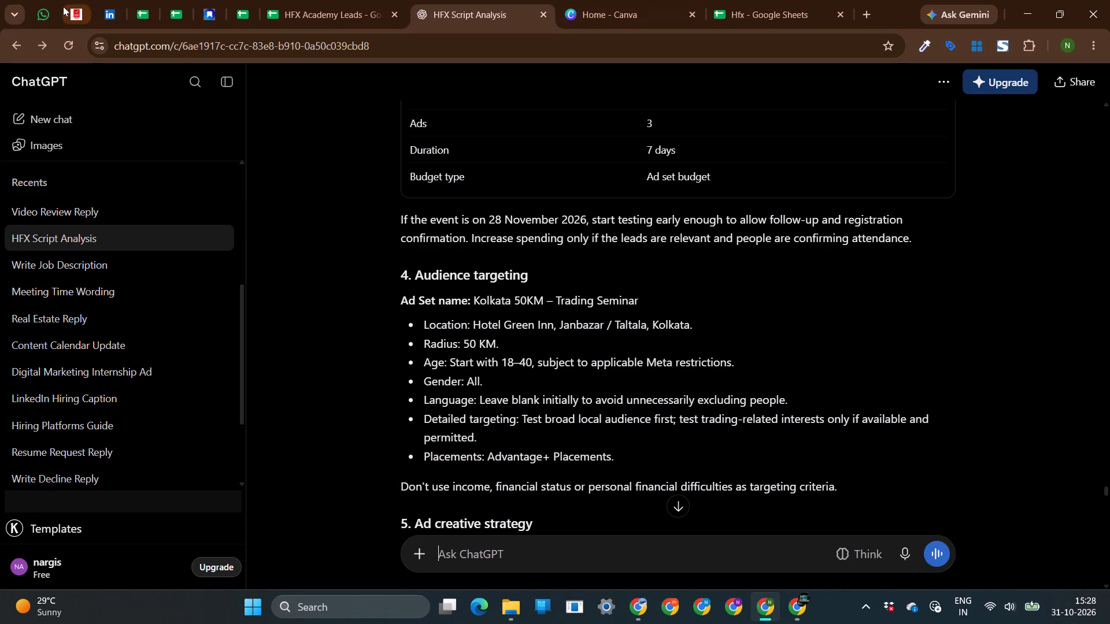